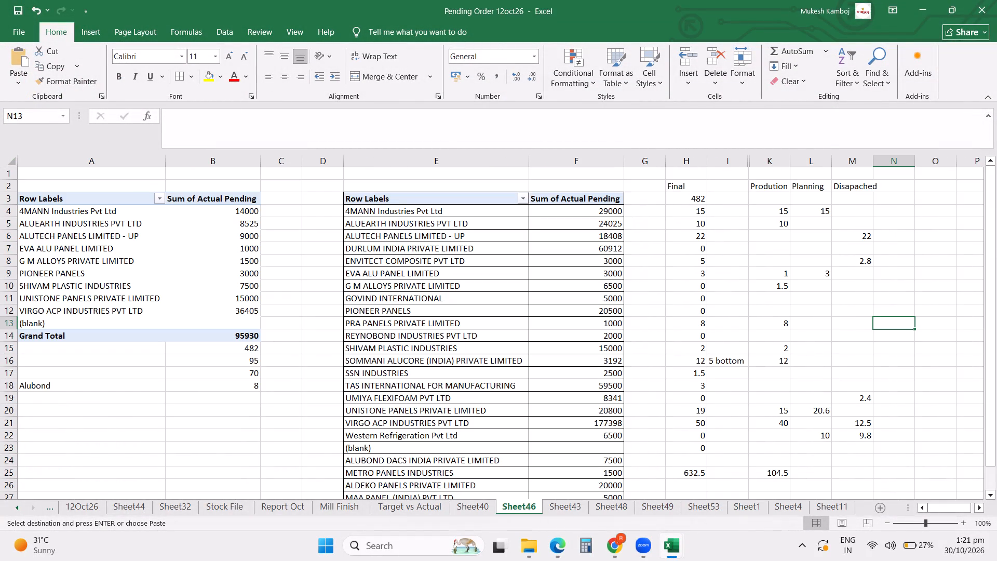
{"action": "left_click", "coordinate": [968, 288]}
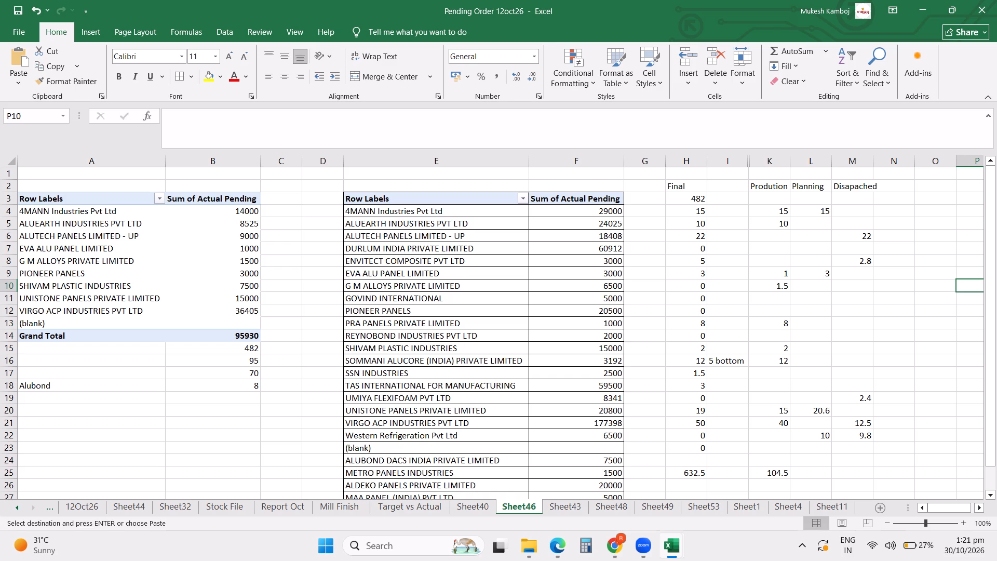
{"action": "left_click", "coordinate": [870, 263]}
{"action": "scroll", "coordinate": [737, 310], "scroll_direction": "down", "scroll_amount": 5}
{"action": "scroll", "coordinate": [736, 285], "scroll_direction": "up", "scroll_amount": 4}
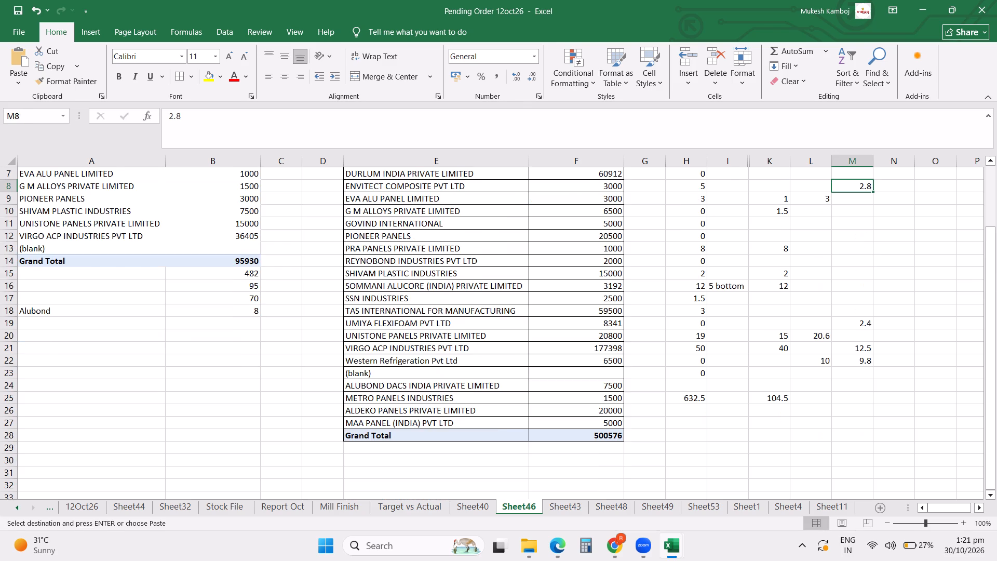
Delete the empty column G between the Sum of Actual Pending column and the Final column.
{"action": "left_click", "coordinate": [648, 160]}
{"action": "right_click", "coordinate": [648, 160]}
{"action": "left_click", "coordinate": [677, 290]}
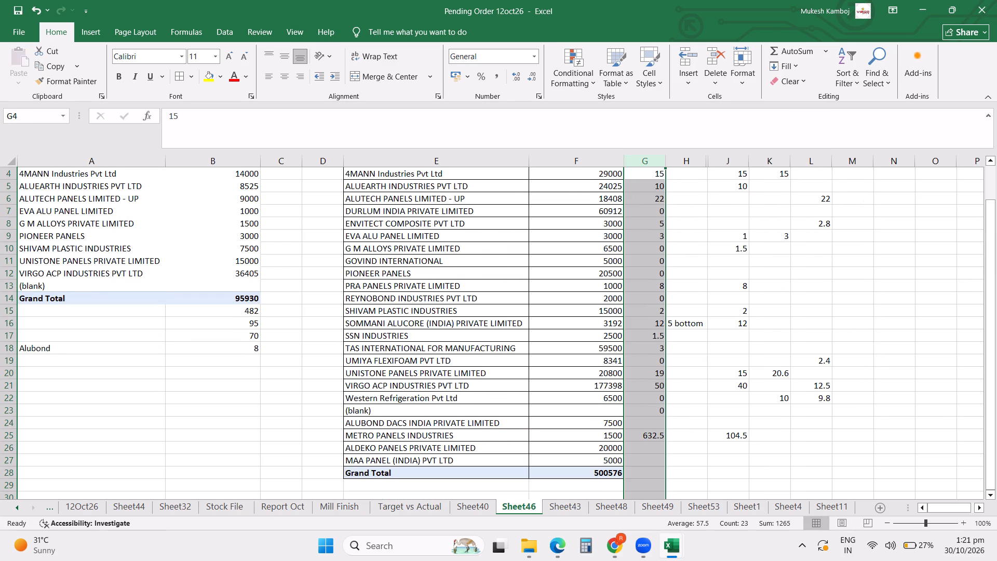
Delete the column between Final and Prodution that holds the "5 bottom" note.
{"action": "scroll", "coordinate": [784, 304], "scroll_direction": "up", "scroll_amount": 4}
{"action": "left_click", "coordinate": [689, 157]}
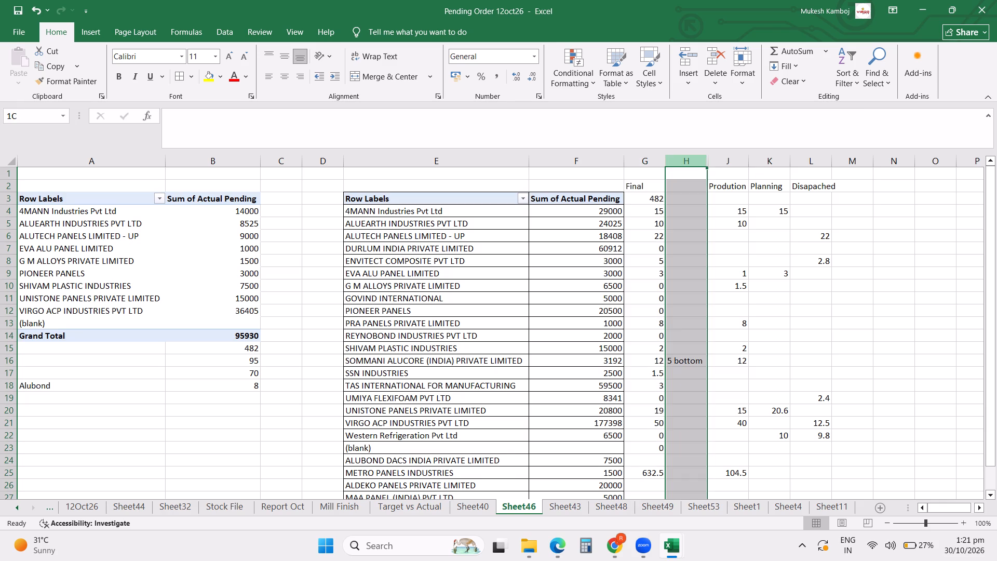
{"action": "right_click", "coordinate": [689, 157]}
{"action": "left_click", "coordinate": [724, 285]}
{"action": "left_click", "coordinate": [880, 299]}
{"action": "scroll", "coordinate": [880, 299], "scroll_direction": "up", "scroll_amount": 2}
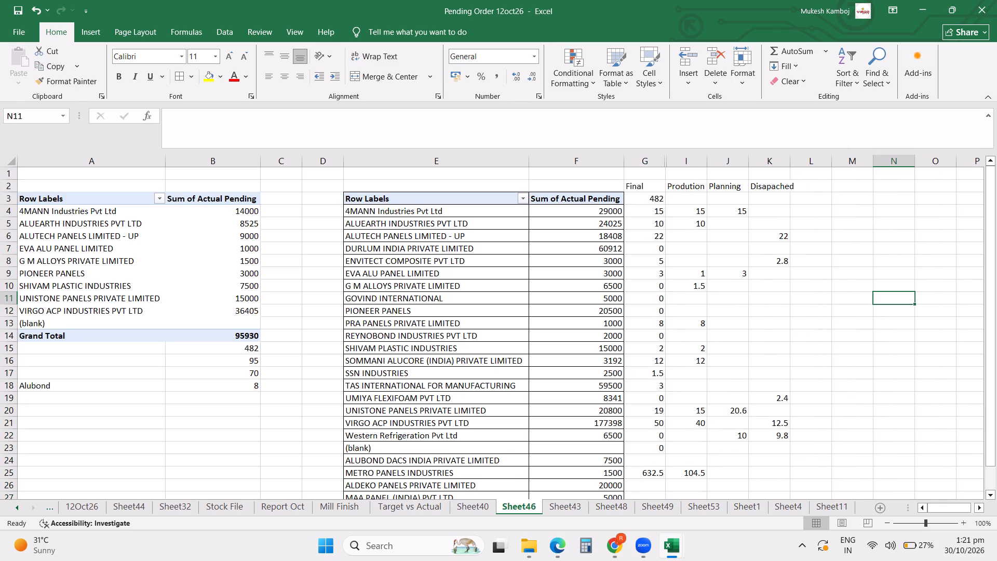
{"action": "scroll", "coordinate": [880, 299], "scroll_direction": "up", "scroll_amount": 7}
Autofit the Disapached column to its contents and slightly widen the Prodution column.
{"action": "double_click", "coordinate": [787, 159]}
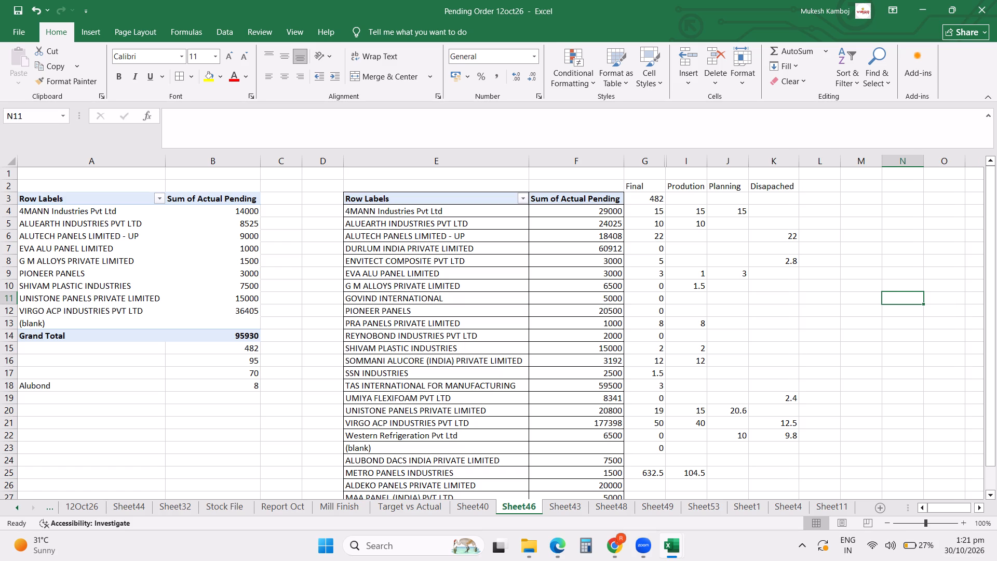
{"action": "left_click", "coordinate": [693, 185]}
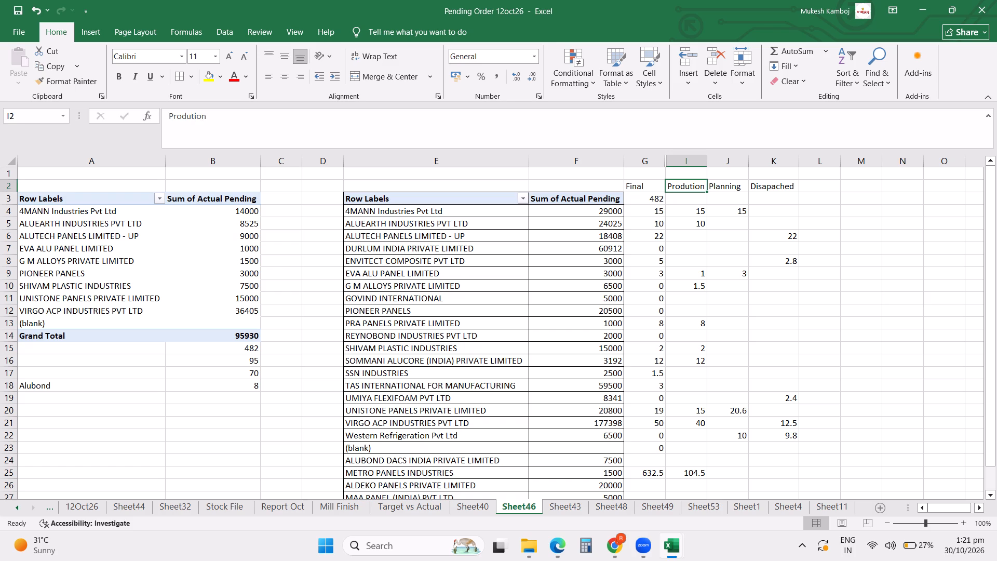
{"action": "left_click", "coordinate": [736, 191]}
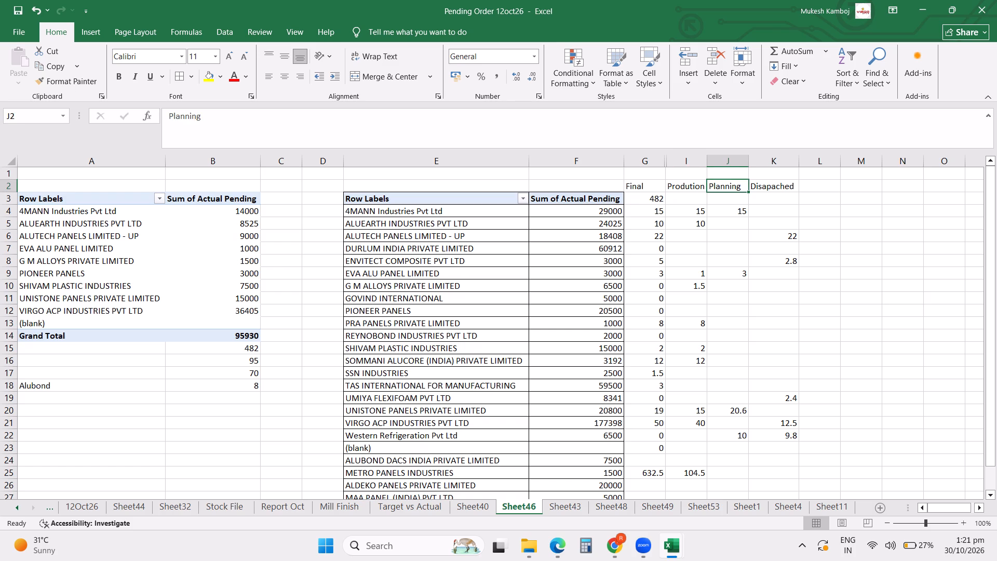
{"action": "left_click_drag", "start_coordinate": [706, 161], "coordinate": [719, 159]}
{"action": "left_click", "coordinate": [699, 182]}
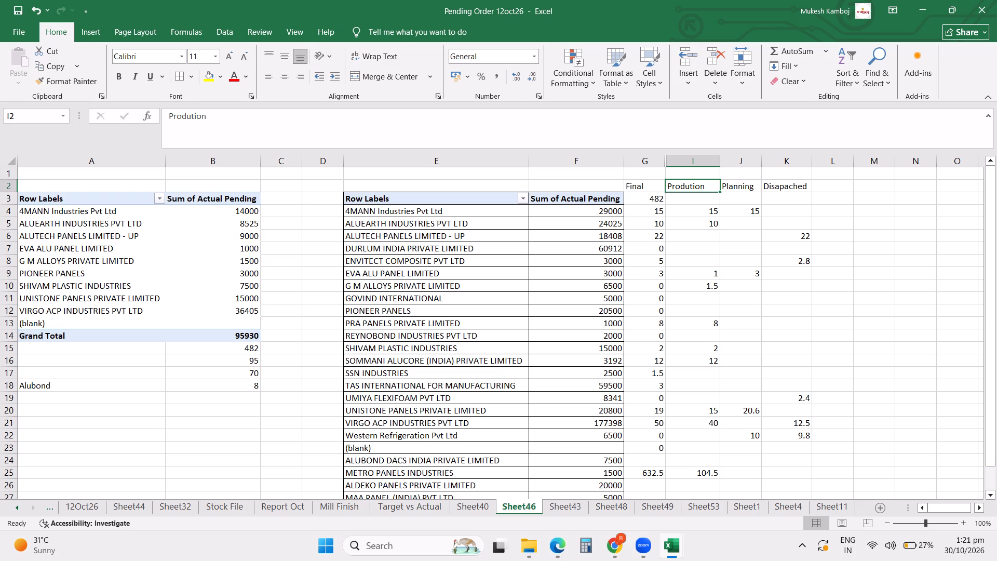
Enter "Pending" in the Planning column for ALUEARTH INDUSTRIES PVT LTD and copy that cell.
{"action": "left_click_drag", "start_coordinate": [411, 226], "coordinate": [528, 226]}
{"action": "left_click", "coordinate": [704, 220]}
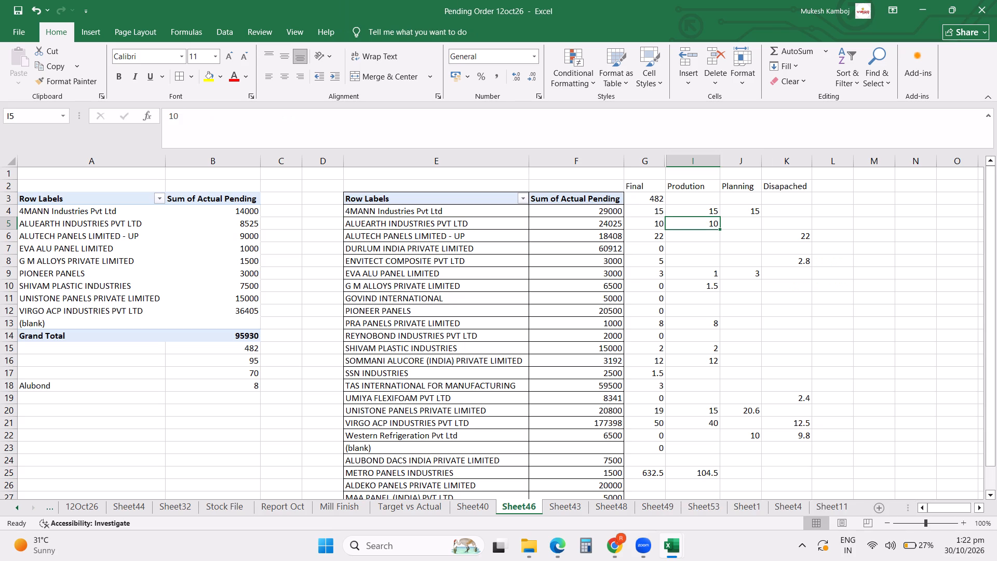
{"action": "key", "text": "Right"}
{"action": "key", "text": "Right"}
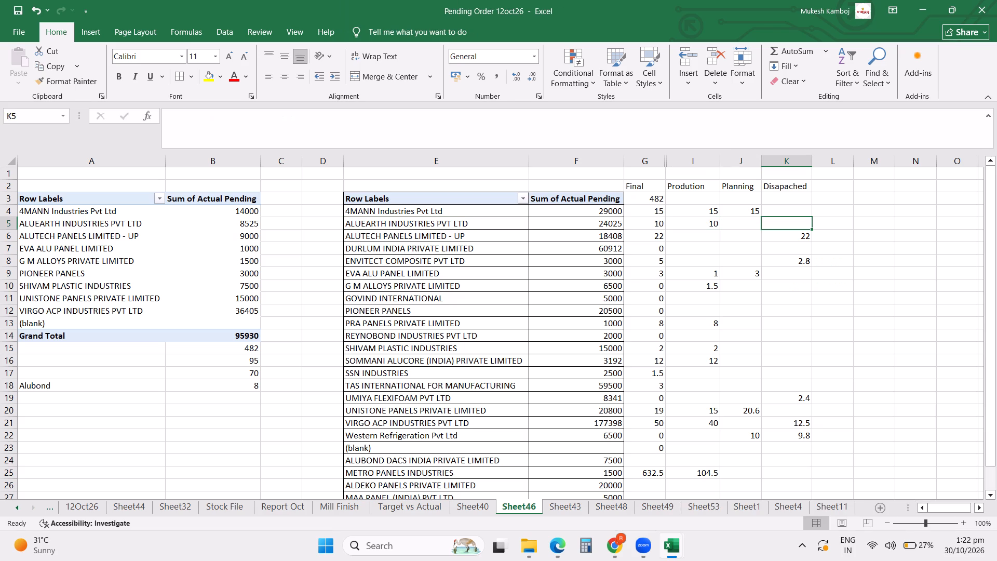
{"action": "key", "text": "Down"}
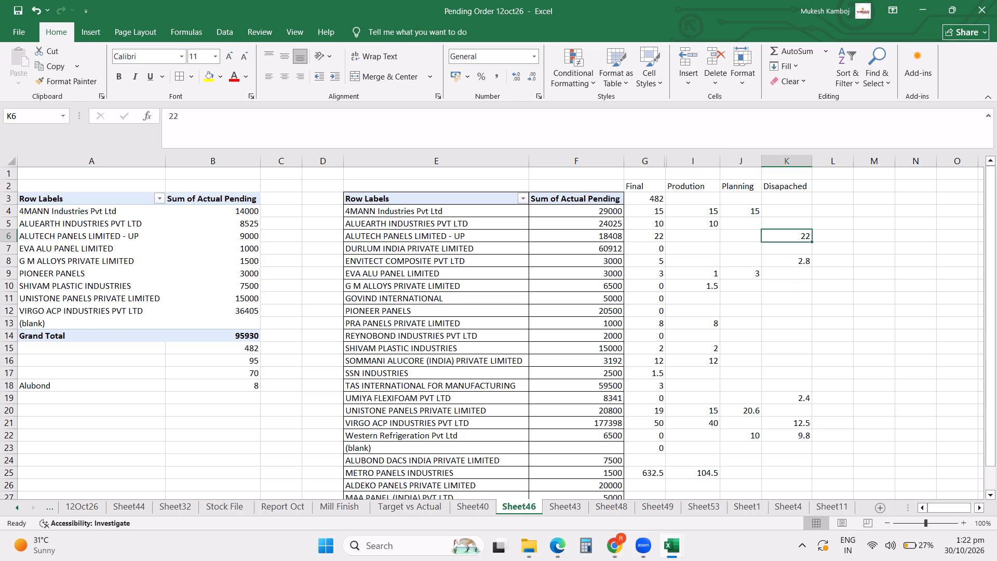
{"action": "key", "text": "Up"}
{"action": "key", "text": "Left"}
{"action": "type", "text": "Pendimg"}
{"action": "key", "text": "space"}
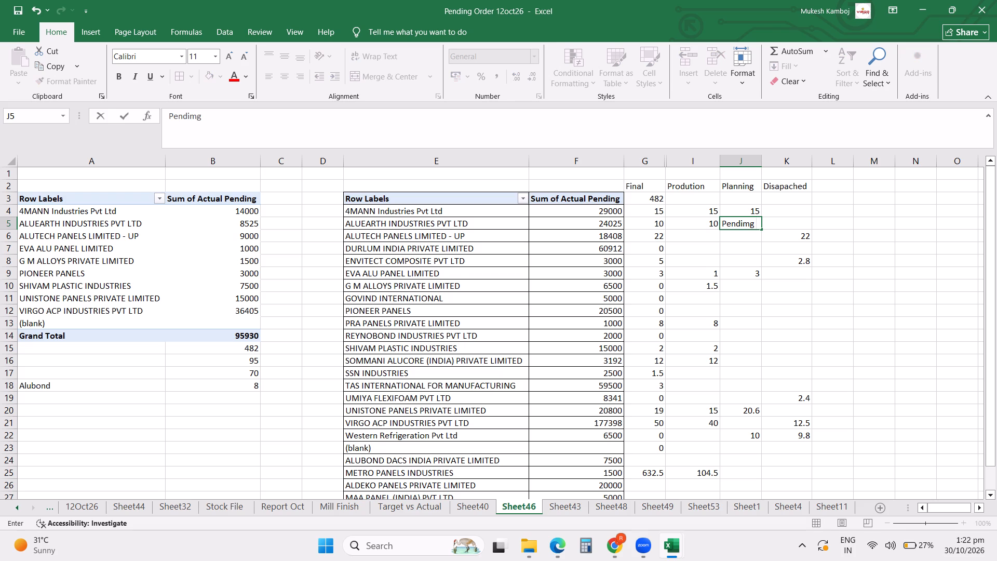
{"action": "key", "text": "BackSpace"}
{"action": "key", "text": "BackSpace"}
{"action": "key", "text": "BackSpace"}
{"action": "type", "text": "ng"}
{"action": "key", "text": "space"}
{"action": "key", "text": "Return"}
{"action": "key", "text": "Up"}
{"action": "key", "text": "ctrl+c"}
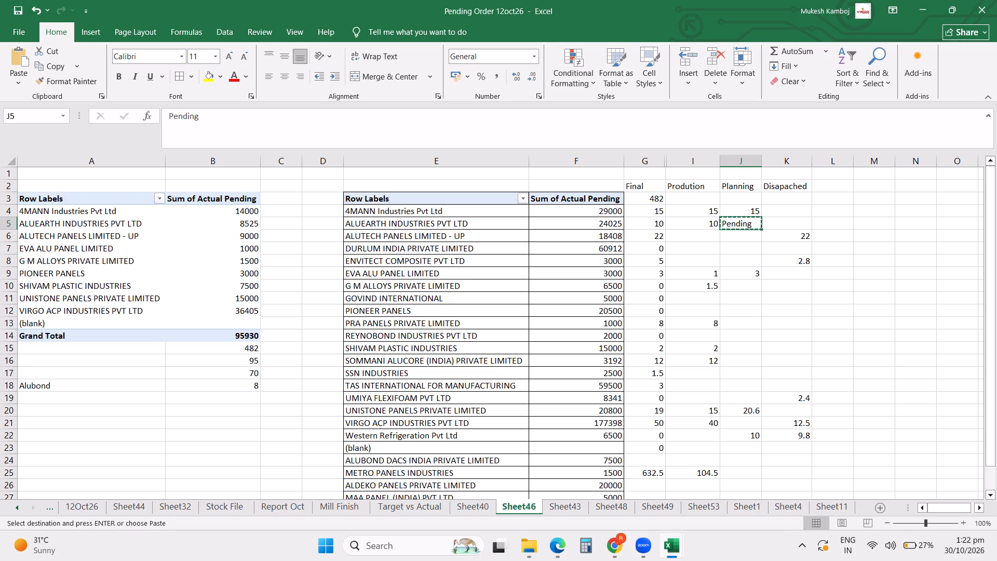
Set both the Final and Prodution values for PRA PANELS PRIVATE LIMITED to 0.
{"action": "key", "text": "Down"}
{"action": "key", "text": "Down"}
{"action": "key", "text": "Down"}
{"action": "key", "text": "Down"}
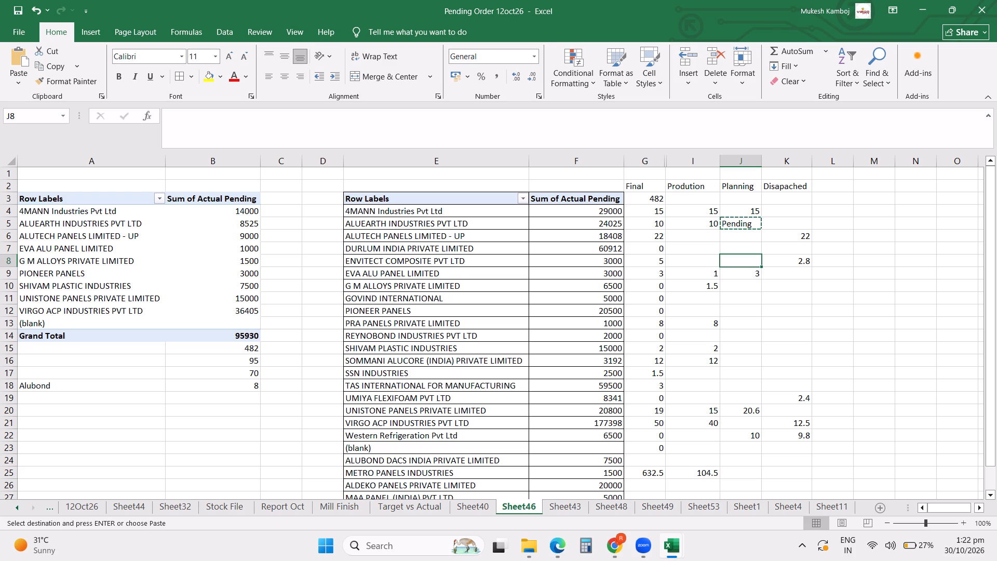
{"action": "key", "text": "Down"}
{"action": "key", "text": "Down"}
{"action": "key", "text": "Down"}
{"action": "key", "text": "Down"}
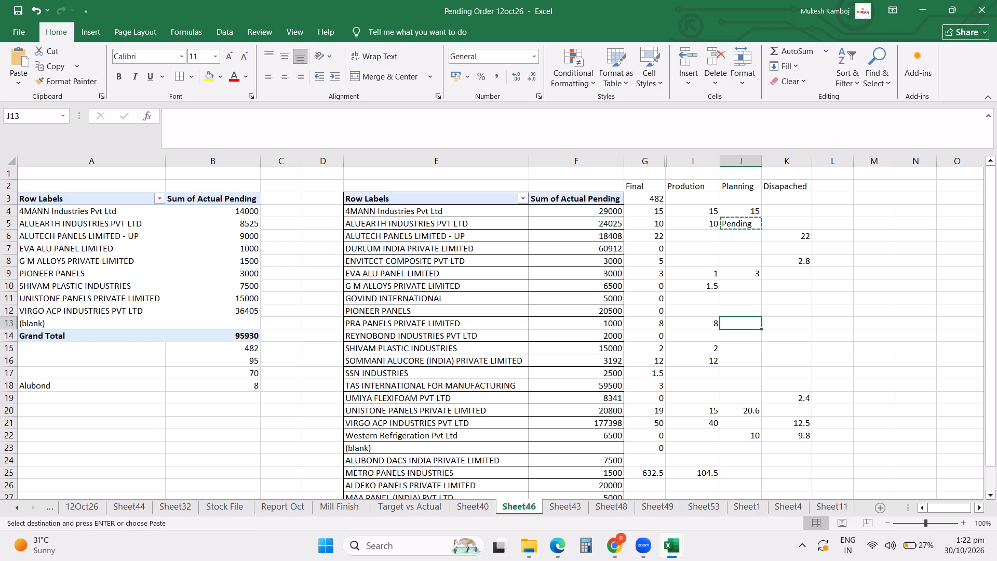
{"action": "key", "text": "Left"}
{"action": "key", "text": "Left"}
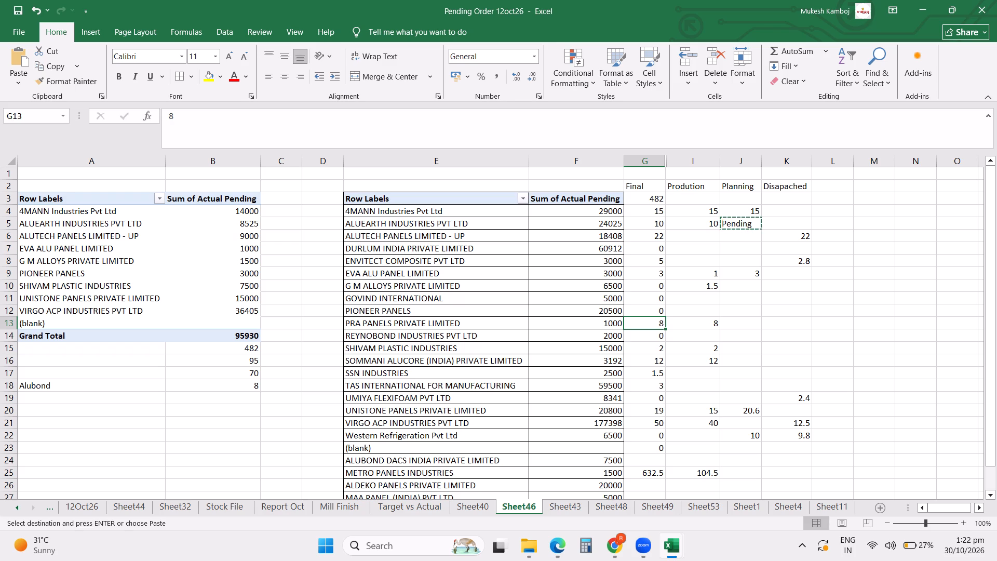
{"action": "key", "text": "0"}
{"action": "key", "text": "Right"}
{"action": "key", "text": "0"}
{"action": "key", "text": "Right"}
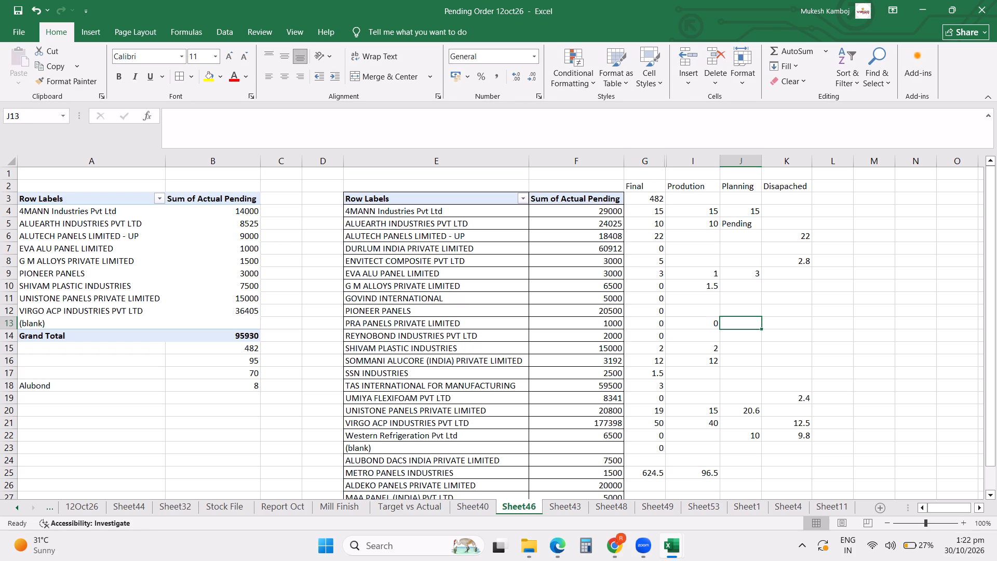
Enter 10 in the Disapached column for SHIVAM PLASTIC INDUSTRIES.
{"action": "key", "text": "Down"}
{"action": "key", "text": "Down"}
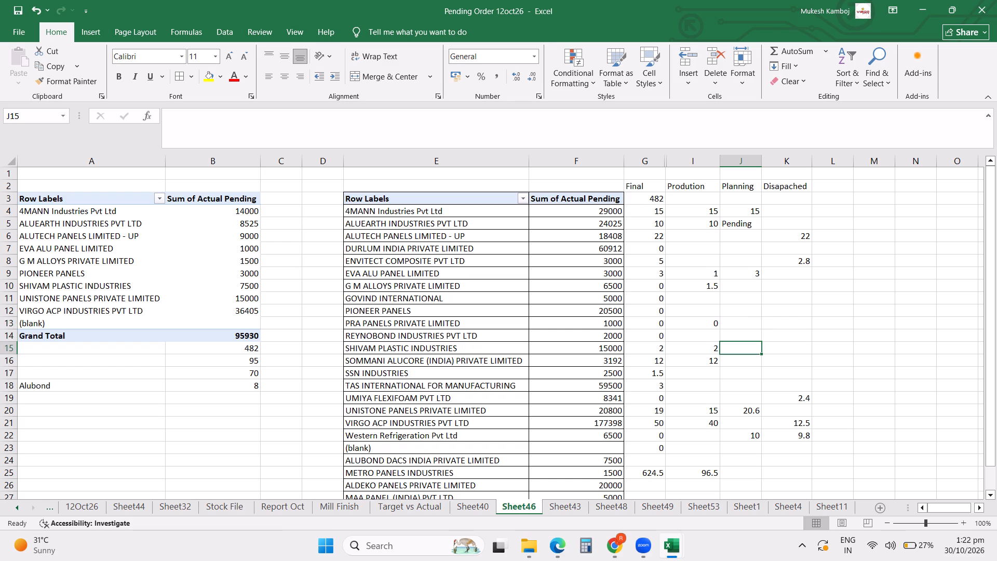
{"action": "key", "text": "Left"}
{"action": "key", "text": "Left"}
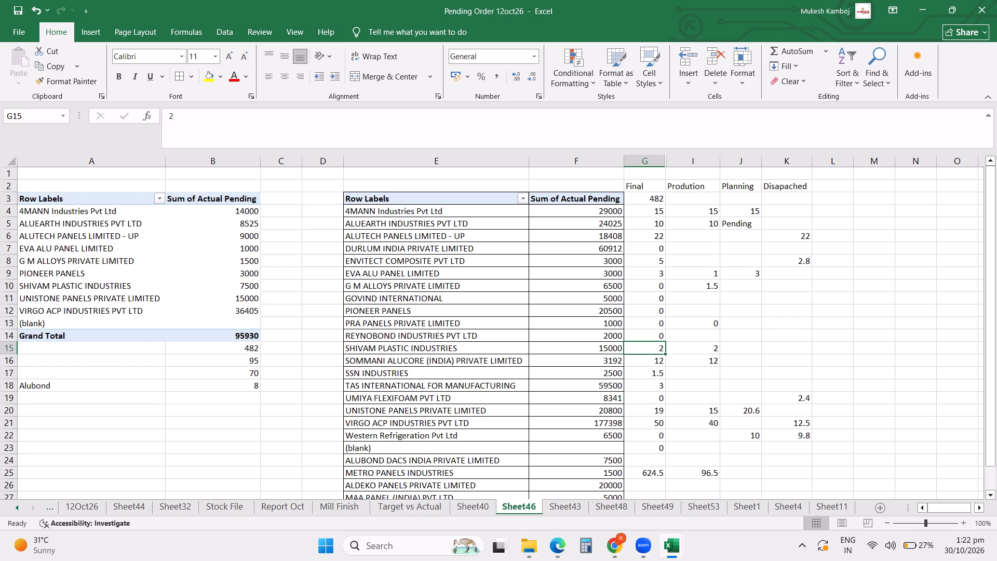
{"action": "key", "text": "Right"}
{"action": "key", "text": "Right"}
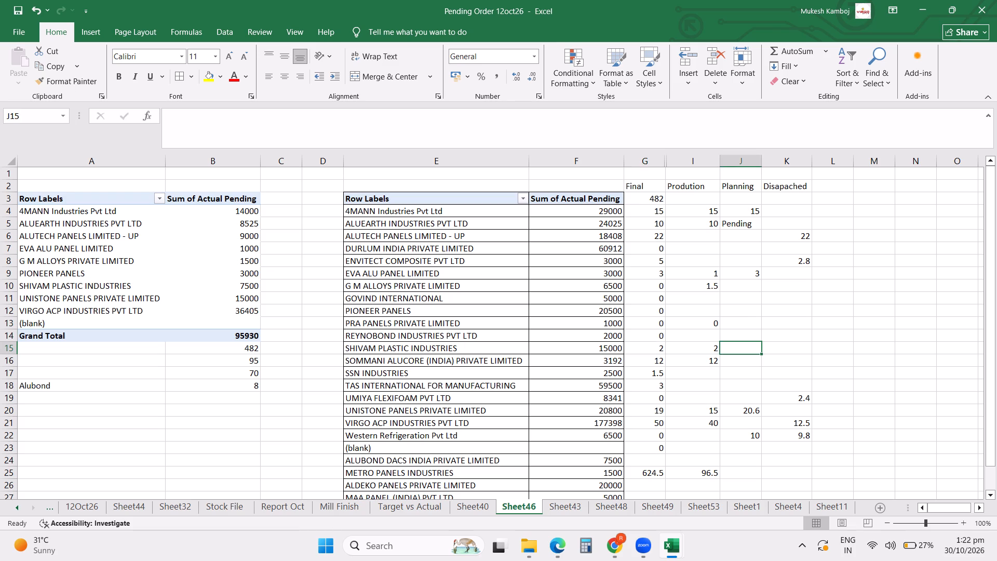
{"action": "key", "text": "Right"}
{"action": "key", "text": "9"}
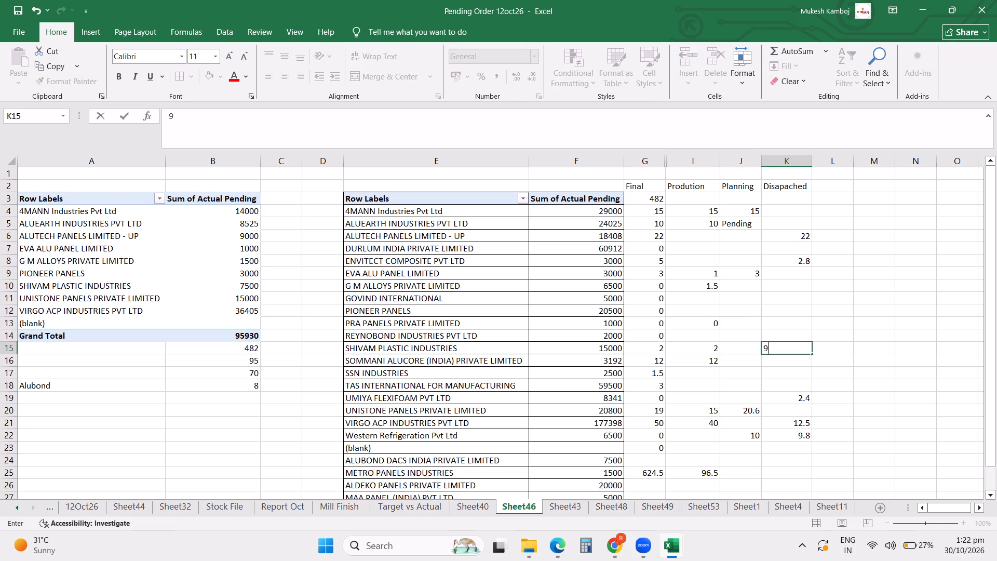
{"action": "key", "text": "BackSpace"}
{"action": "key", "text": "1"}
{"action": "key", "text": "0"}
{"action": "key", "text": "Return"}
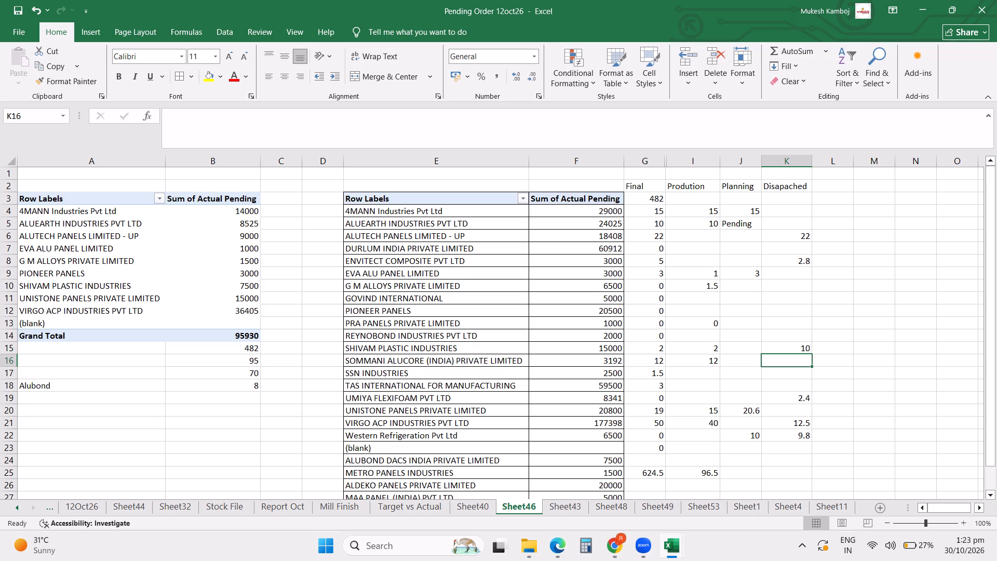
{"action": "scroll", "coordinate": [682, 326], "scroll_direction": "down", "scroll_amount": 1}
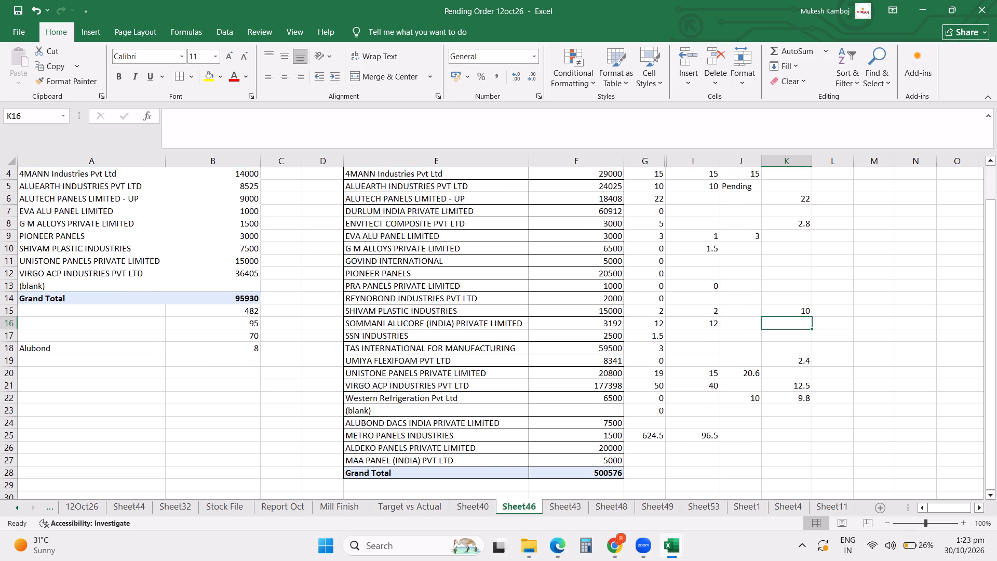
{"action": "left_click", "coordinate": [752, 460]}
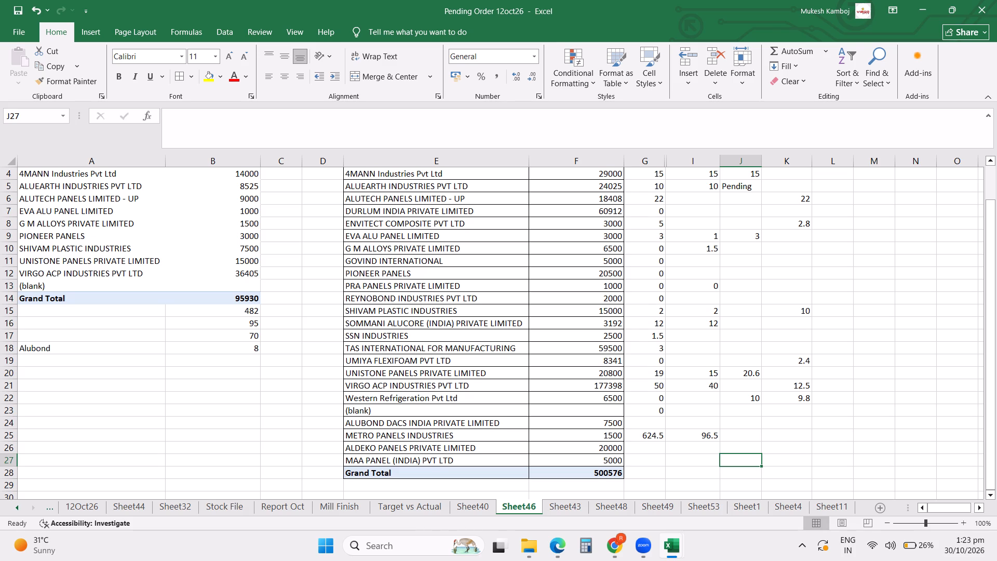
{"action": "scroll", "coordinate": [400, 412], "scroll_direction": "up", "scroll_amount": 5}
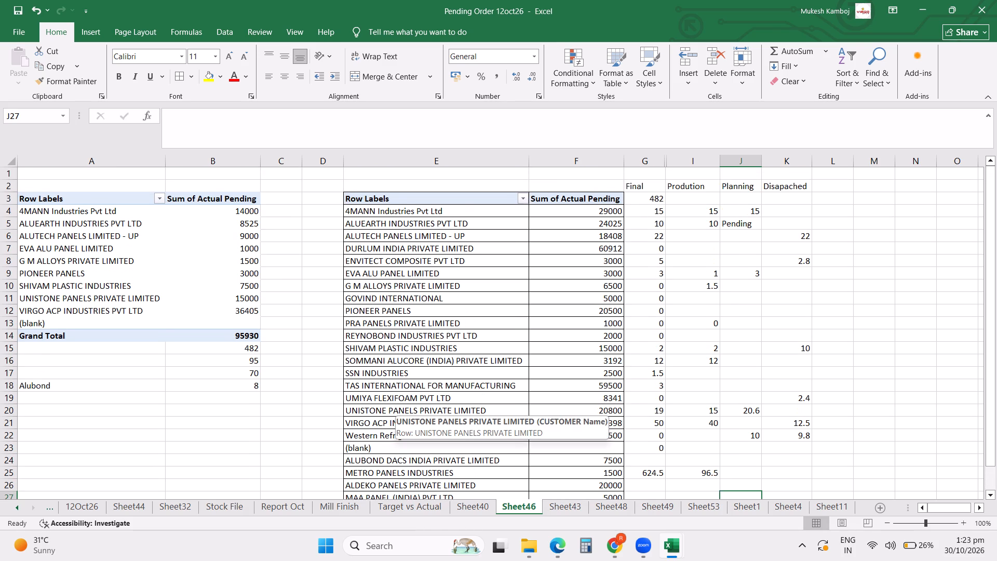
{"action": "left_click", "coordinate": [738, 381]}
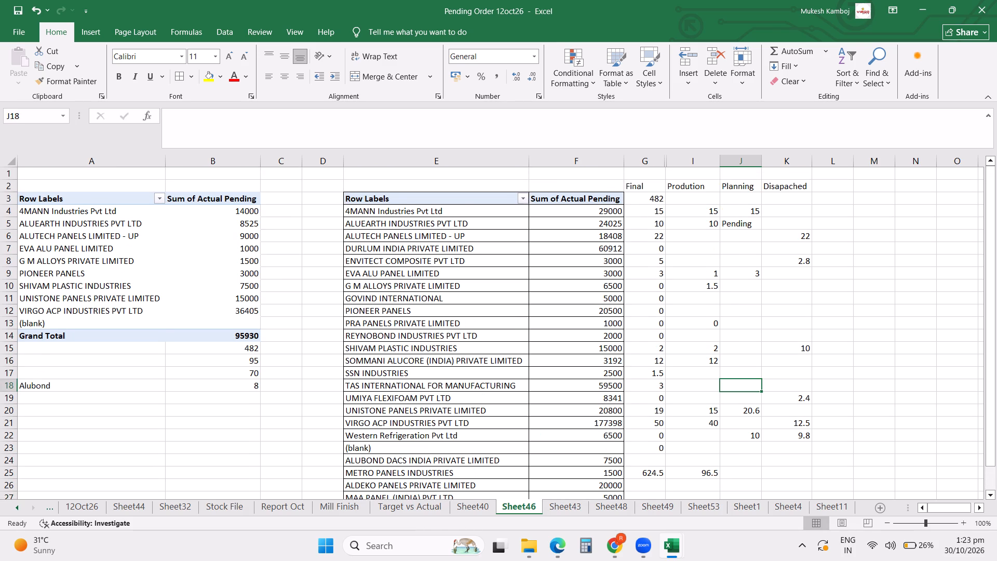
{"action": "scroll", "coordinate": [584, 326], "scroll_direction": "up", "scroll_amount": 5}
Convert the pivot table in columns E and F to static data by copying both columns and pasting them in place as values.
{"action": "left_click_drag", "start_coordinate": [509, 157], "coordinate": [583, 159]}
{"action": "right_click", "coordinate": [583, 159]}
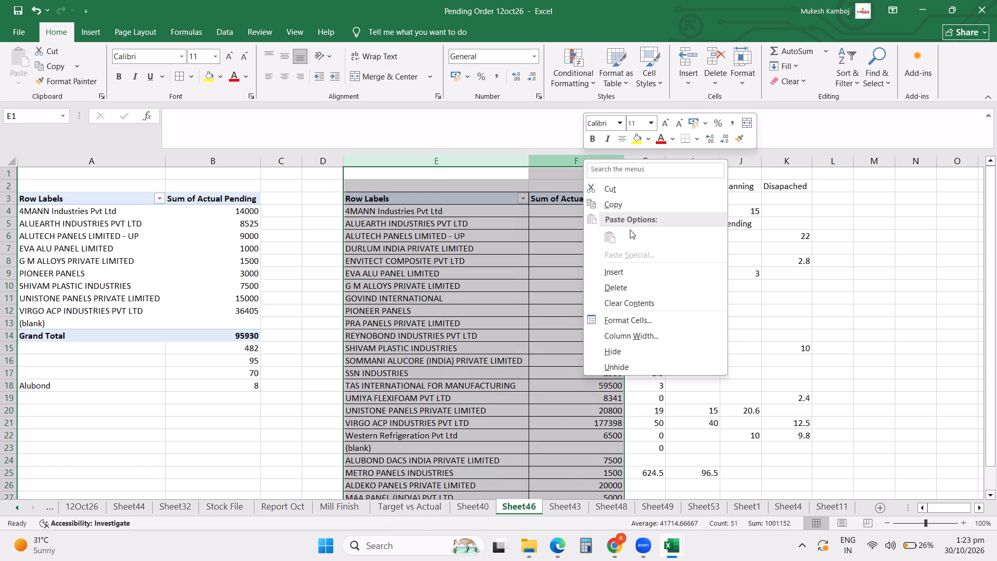
{"action": "left_click", "coordinate": [614, 202]}
{"action": "right_click", "coordinate": [465, 161]}
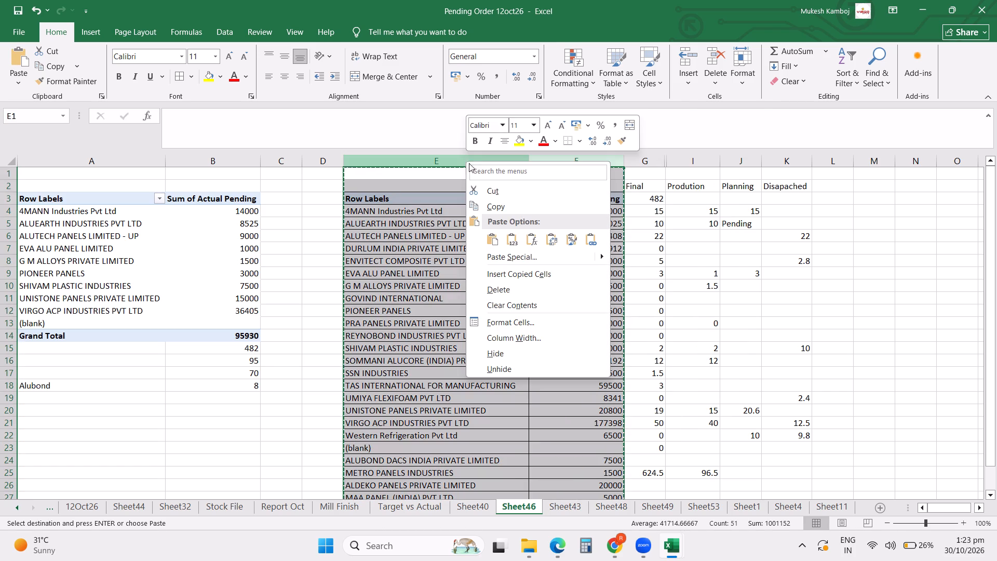
{"action": "left_click", "coordinate": [508, 254]}
{"action": "left_click", "coordinate": [391, 220]}
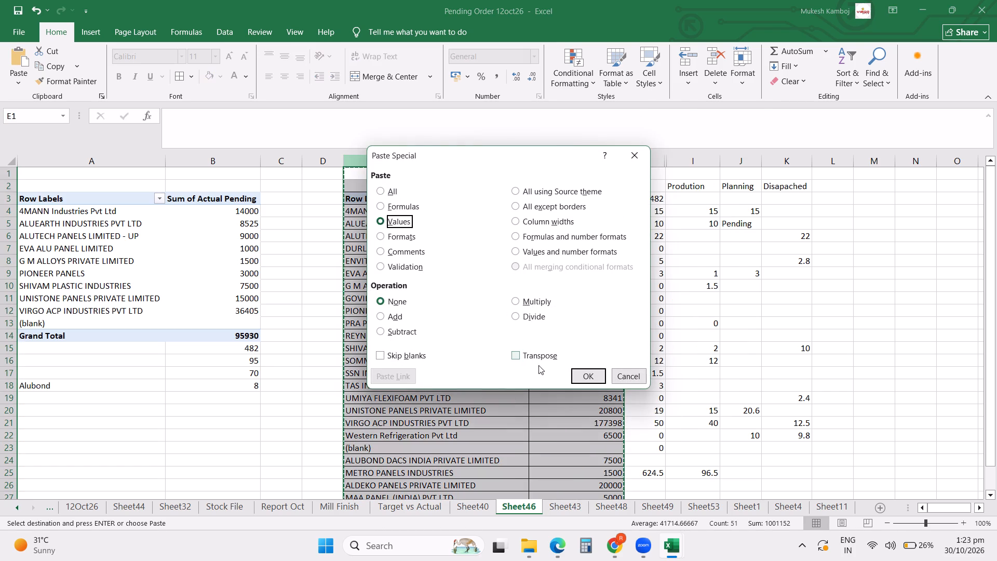
{"action": "left_click", "coordinate": [575, 372]}
{"action": "left_click", "coordinate": [706, 319]}
{"action": "left_click", "coordinate": [852, 253]}
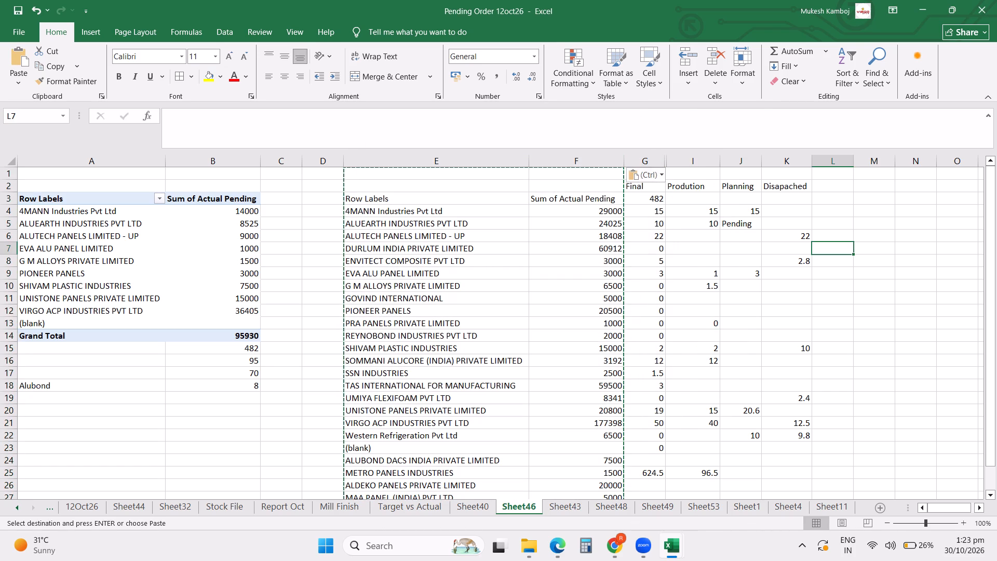
Copy the header formatting of Sum of Actual Pending in B3 onto header cells E3 to G3 with Format Painter.
{"action": "left_click", "coordinate": [231, 196]}
{"action": "left_click", "coordinate": [77, 82]}
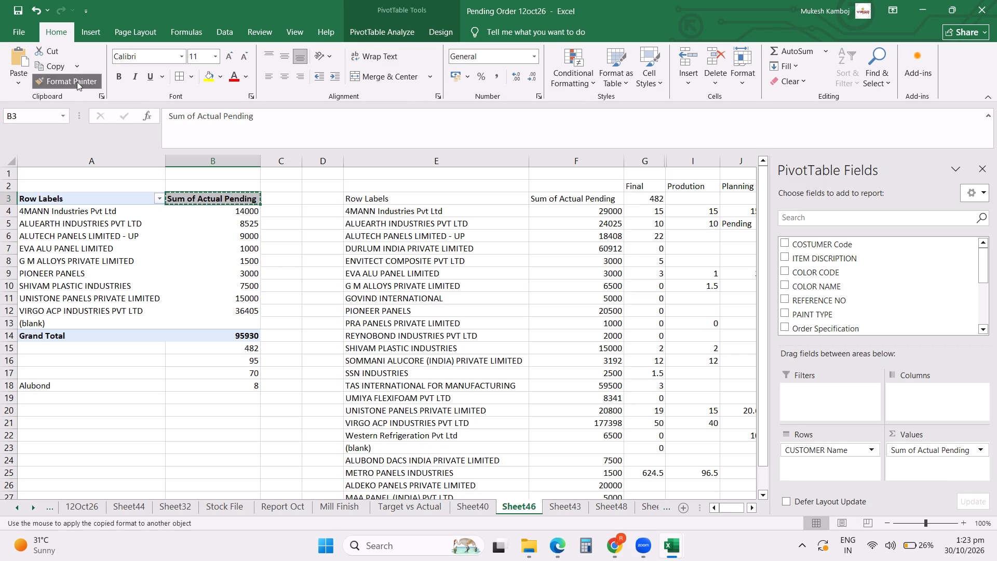
{"action": "left_click_drag", "start_coordinate": [439, 195], "coordinate": [626, 198]}
{"action": "left_click", "coordinate": [549, 201]}
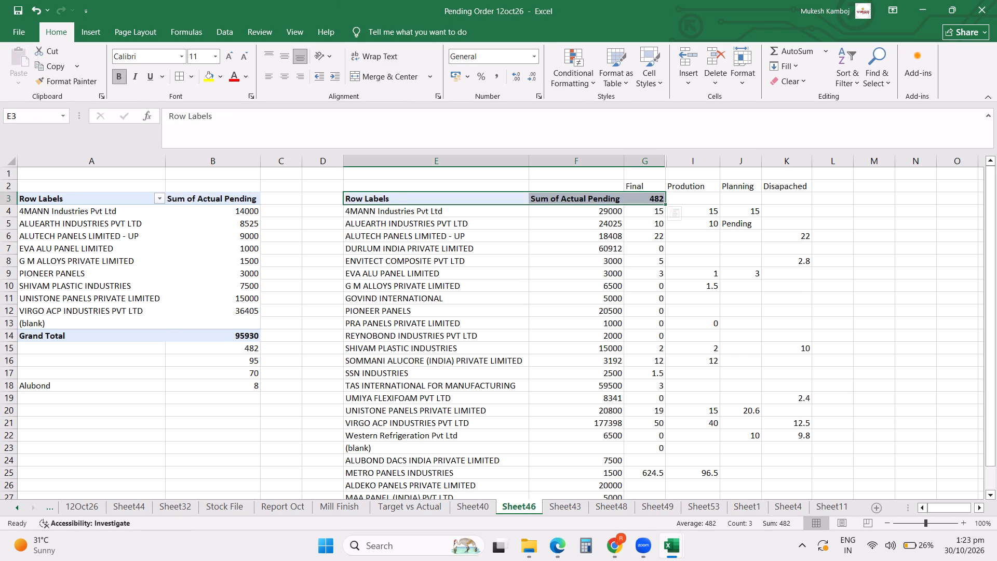
Slightly narrow column E, which holds the customer names.
{"action": "left_click", "coordinate": [562, 245]}
{"action": "left_click_drag", "start_coordinate": [529, 161], "coordinate": [523, 161]}
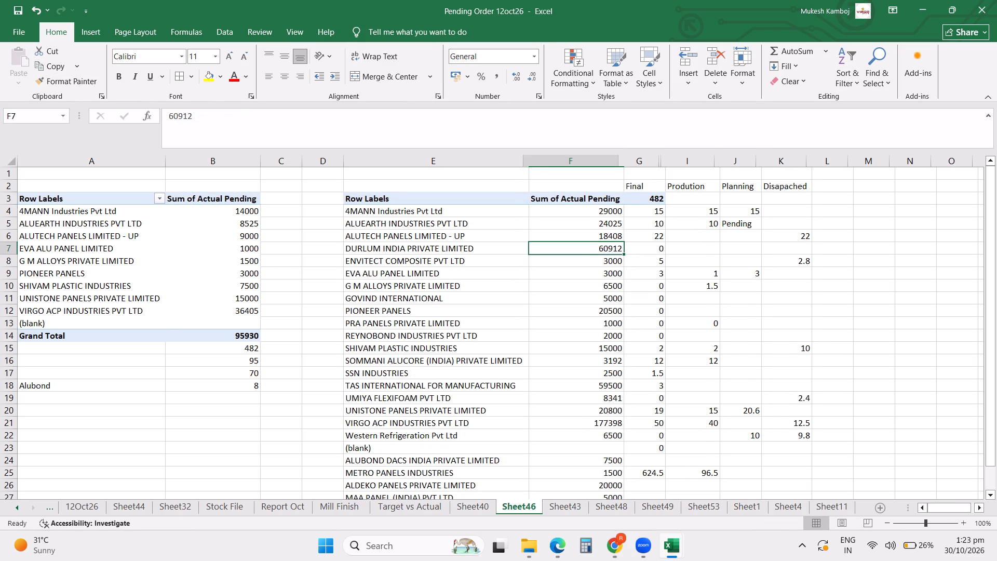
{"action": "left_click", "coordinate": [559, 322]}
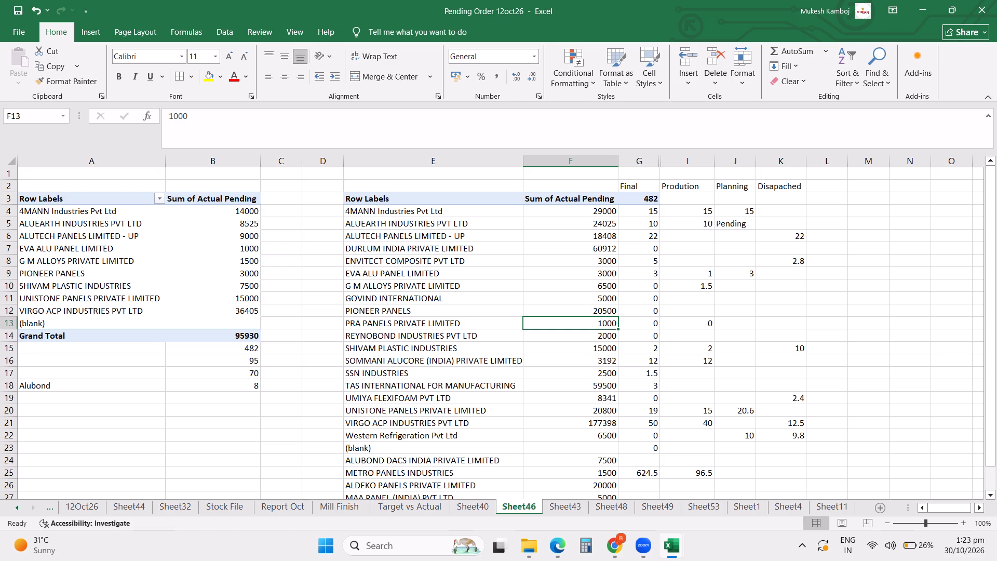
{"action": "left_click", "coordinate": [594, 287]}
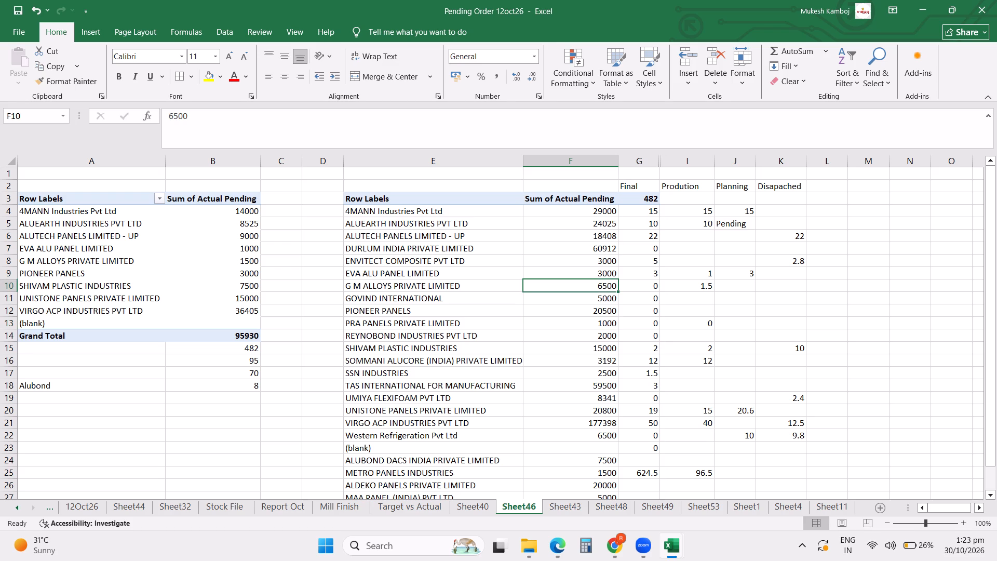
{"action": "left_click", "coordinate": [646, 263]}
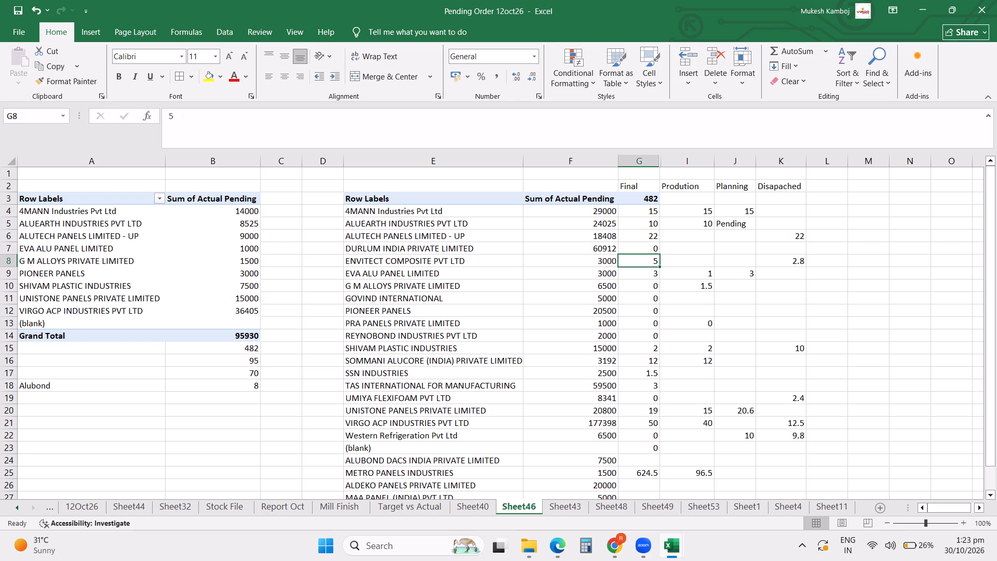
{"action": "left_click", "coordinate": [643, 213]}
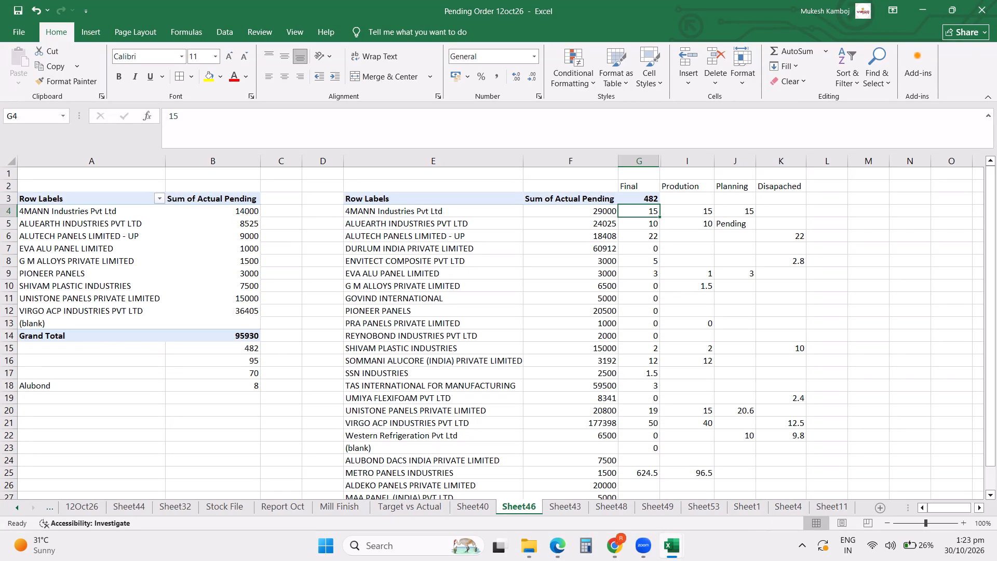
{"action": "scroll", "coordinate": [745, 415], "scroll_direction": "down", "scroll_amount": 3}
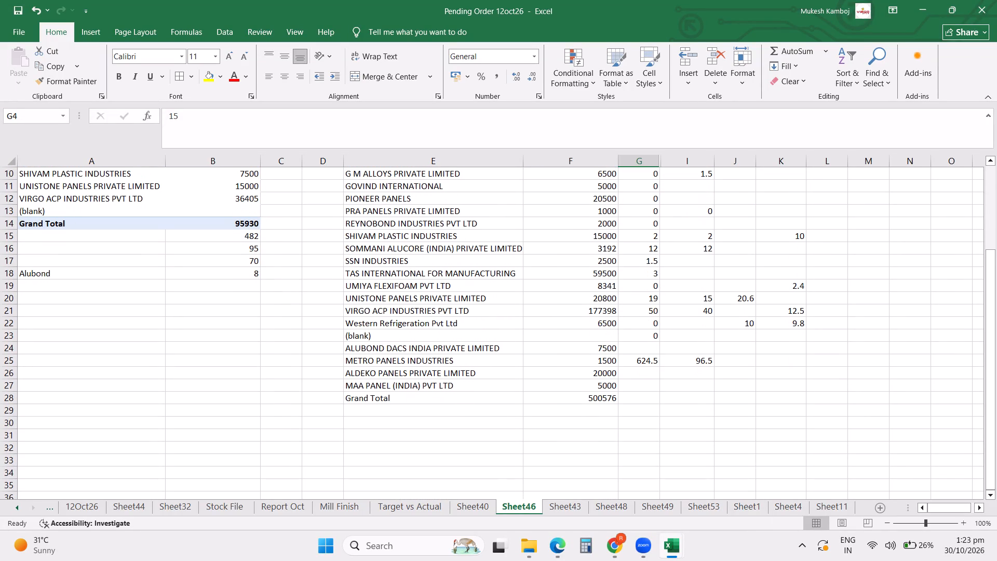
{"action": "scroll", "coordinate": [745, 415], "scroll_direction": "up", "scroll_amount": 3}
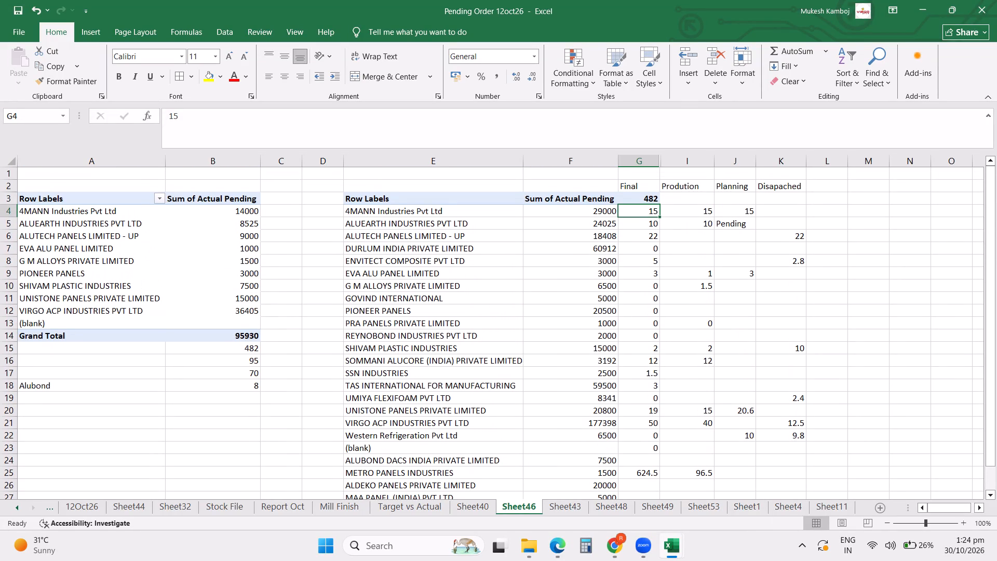
Filter the Dispatch Date column of the Stock File sheet to show only 27 October 2026.
{"action": "left_click", "coordinate": [280, 509]}
{"action": "left_click", "coordinate": [233, 503]}
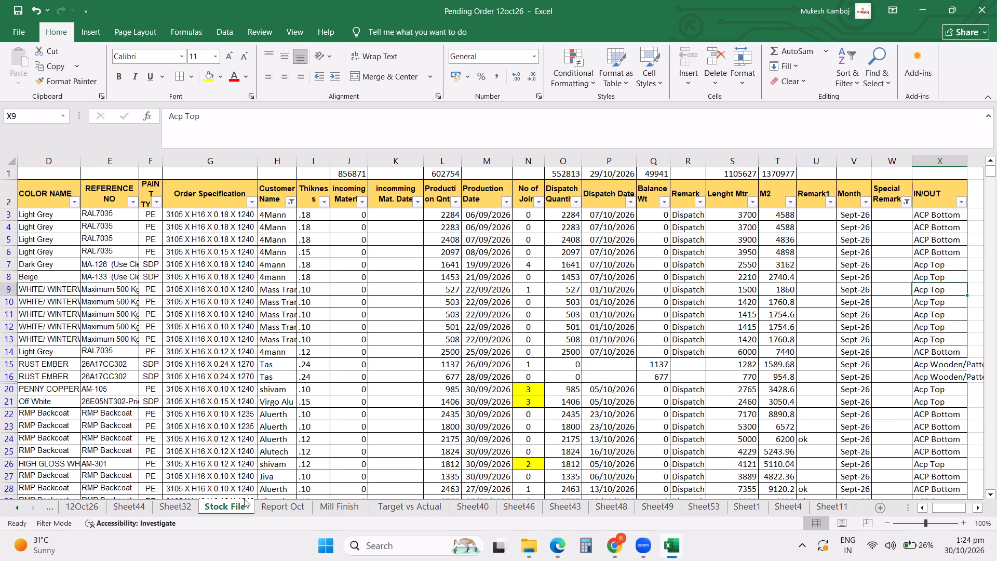
{"action": "scroll", "coordinate": [587, 271], "scroll_direction": "up", "scroll_amount": 7}
{"action": "left_click", "coordinate": [629, 197]}
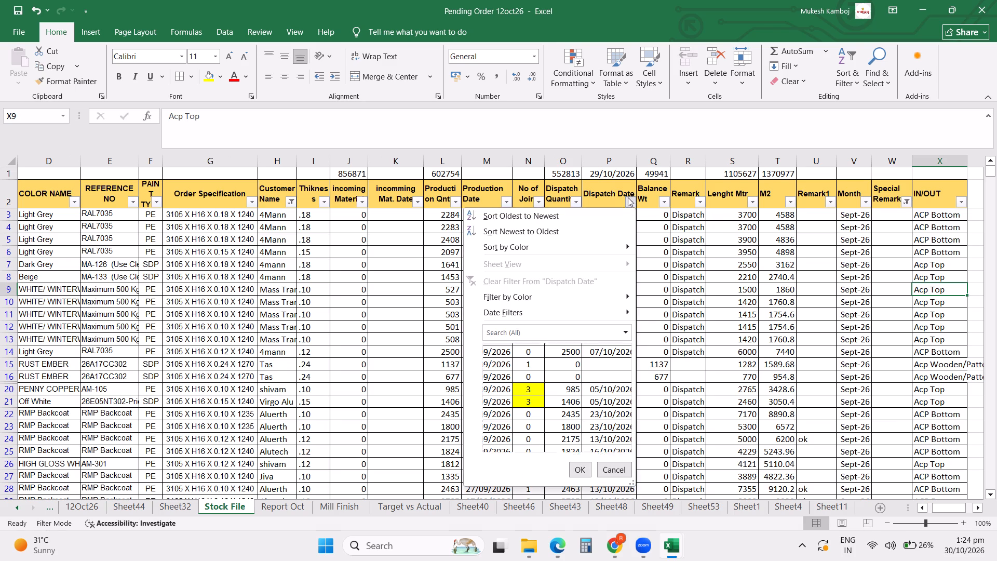
{"action": "left_click", "coordinate": [521, 360]}
{"action": "scroll", "coordinate": [656, 381], "scroll_direction": "down", "scroll_amount": 6}
{"action": "scroll", "coordinate": [584, 384], "scroll_direction": "down", "scroll_amount": 5}
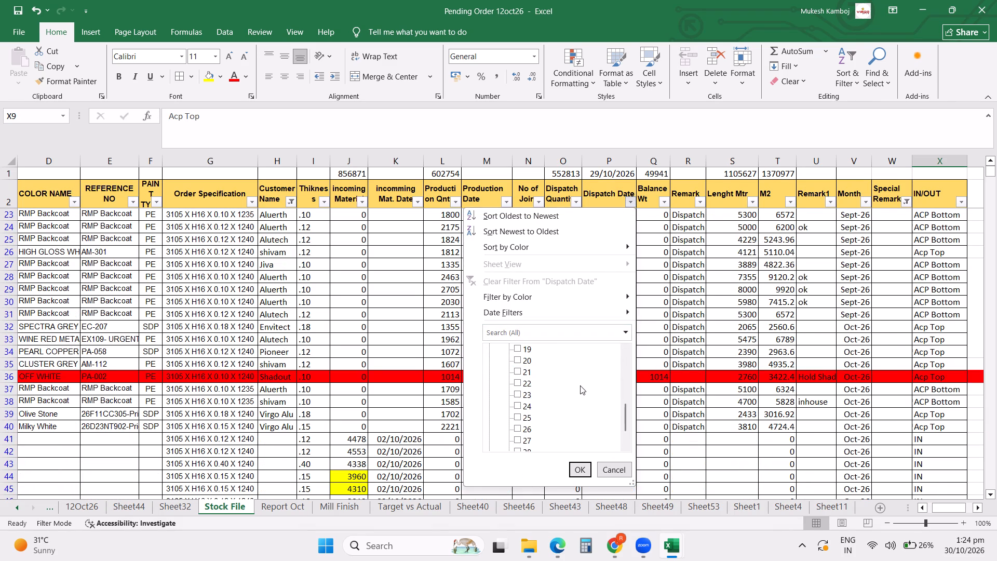
{"action": "scroll", "coordinate": [565, 389], "scroll_direction": "down", "scroll_amount": 5}
{"action": "left_click", "coordinate": [513, 440]}
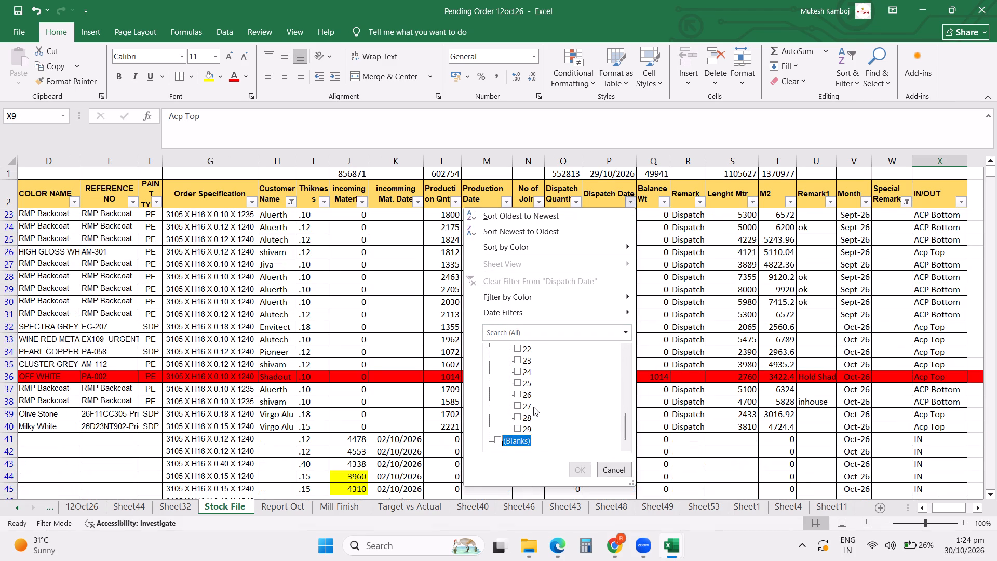
{"action": "left_click", "coordinate": [530, 405]}
{"action": "left_click", "coordinate": [581, 467]}
{"action": "scroll", "coordinate": [623, 414], "scroll_direction": "up", "scroll_amount": 9}
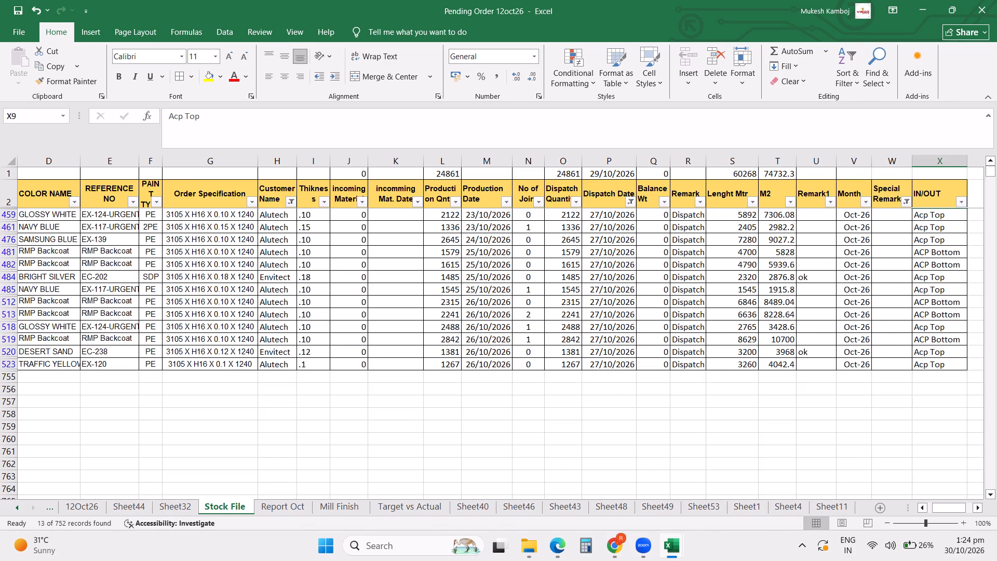
Change the Dispatch Date filter on the Stock File sheet to 26 October 2026.
{"action": "left_click", "coordinate": [635, 204]}
{"action": "scroll", "coordinate": [555, 399], "scroll_direction": "down", "scroll_amount": 6}
{"action": "left_click", "coordinate": [526, 407]}
{"action": "left_click", "coordinate": [529, 395]}
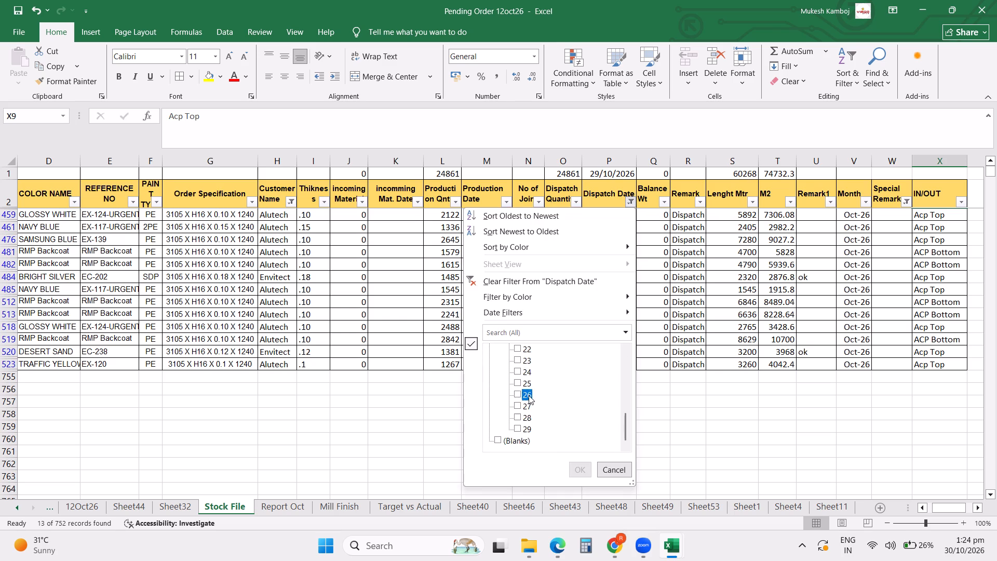
Apply the Dispatch Date filter for 26 October 2026 to the Stock File records.
{"action": "left_click", "coordinate": [574, 467]}
{"action": "scroll", "coordinate": [605, 416], "scroll_direction": "up", "scroll_amount": 9}
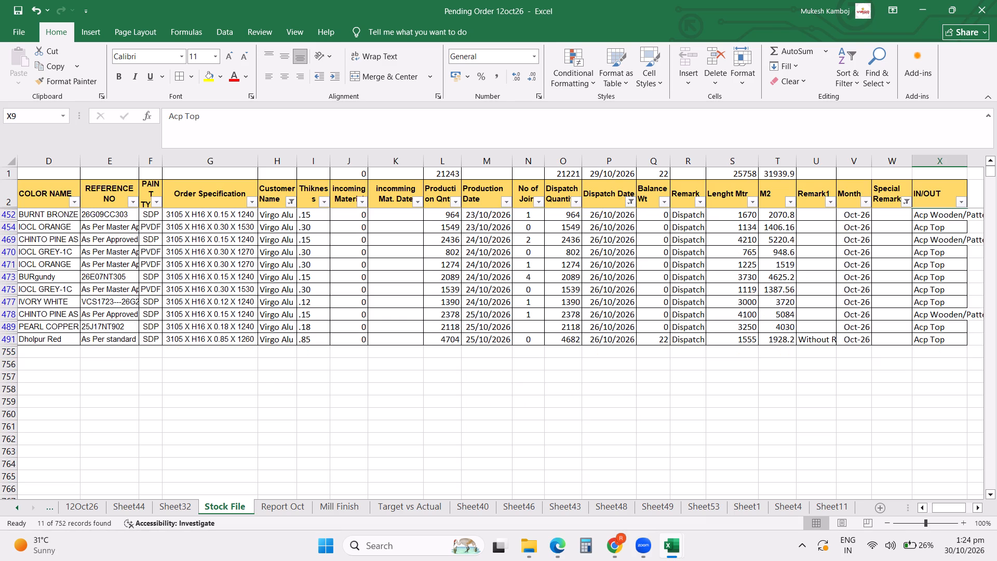
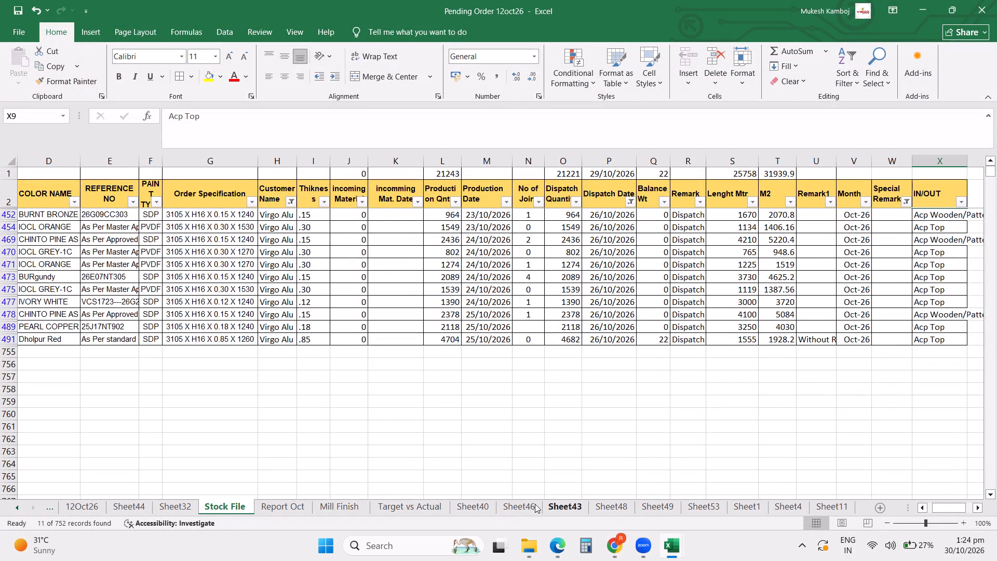
Return to Sheet46 to review the customers' pending, production, planning and dispatched figures.
{"action": "left_click", "coordinate": [519, 504]}
{"action": "left_click", "coordinate": [531, 505]}
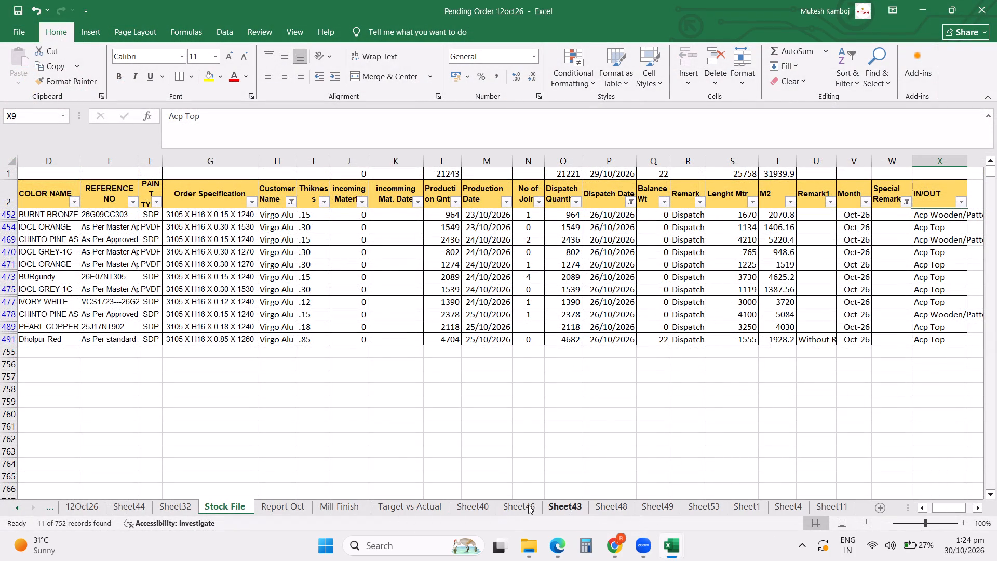
{"action": "left_click", "coordinate": [528, 505]}
{"action": "left_click", "coordinate": [584, 400]}
{"action": "scroll", "coordinate": [705, 361], "scroll_direction": "up", "scroll_amount": 5}
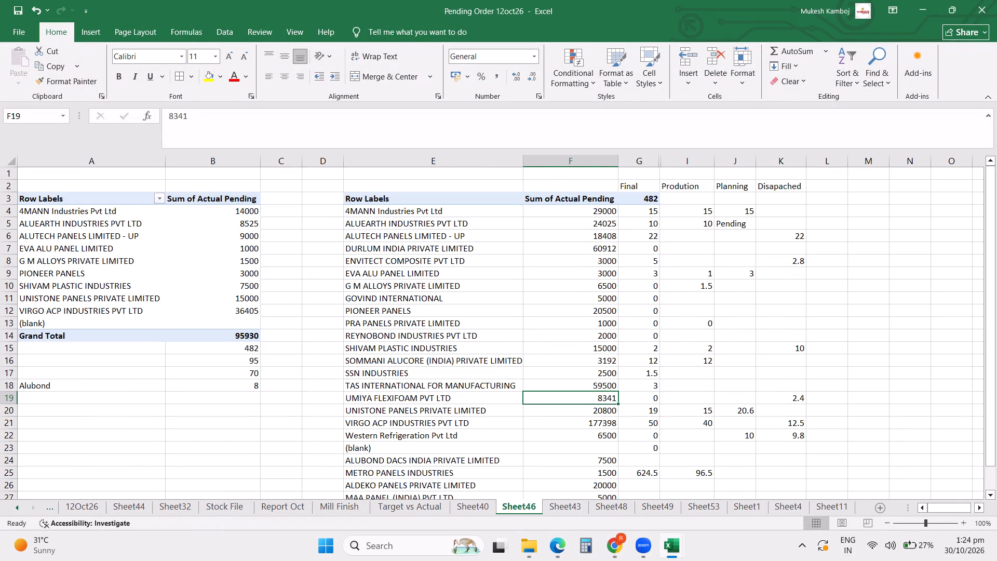
{"action": "left_click", "coordinate": [846, 280]}
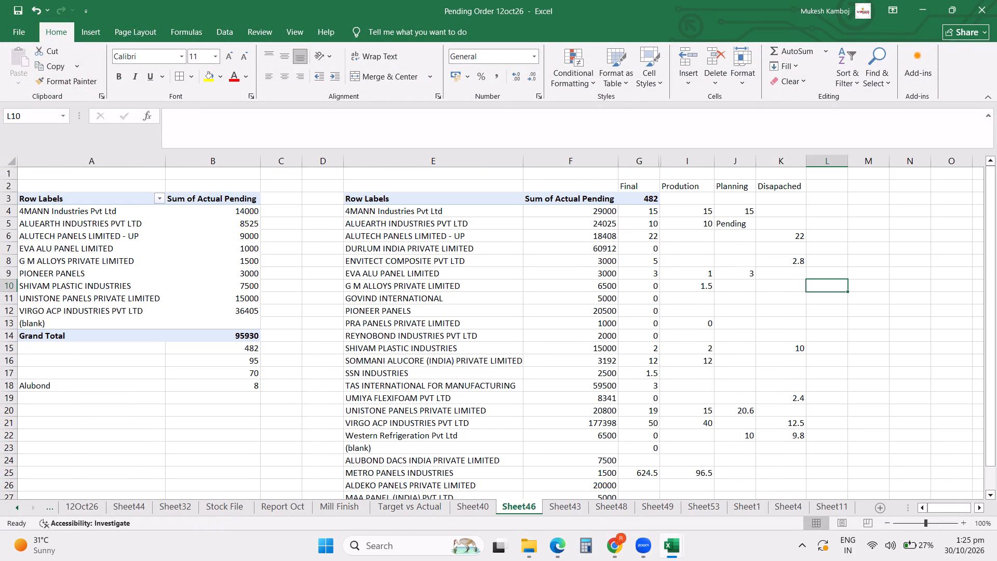
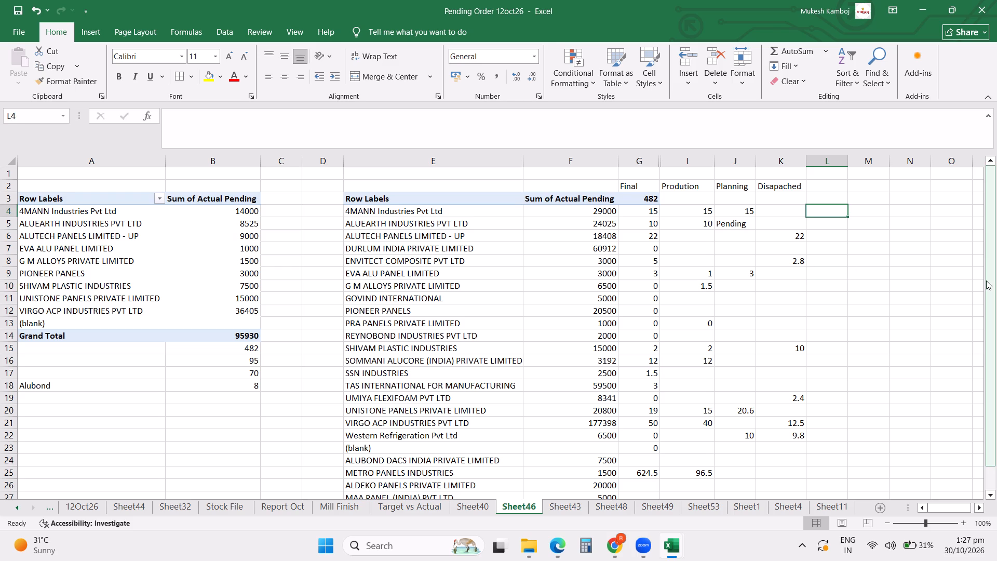
Enter the status ok in column L for 4MANN, ALUTECH, ENVITECT, EVA ALU and G M ALLOYS (rows 4, 6, 8, 9 and 10).
{"action": "type", "text": "ok"}
{"action": "key", "text": "Return"}
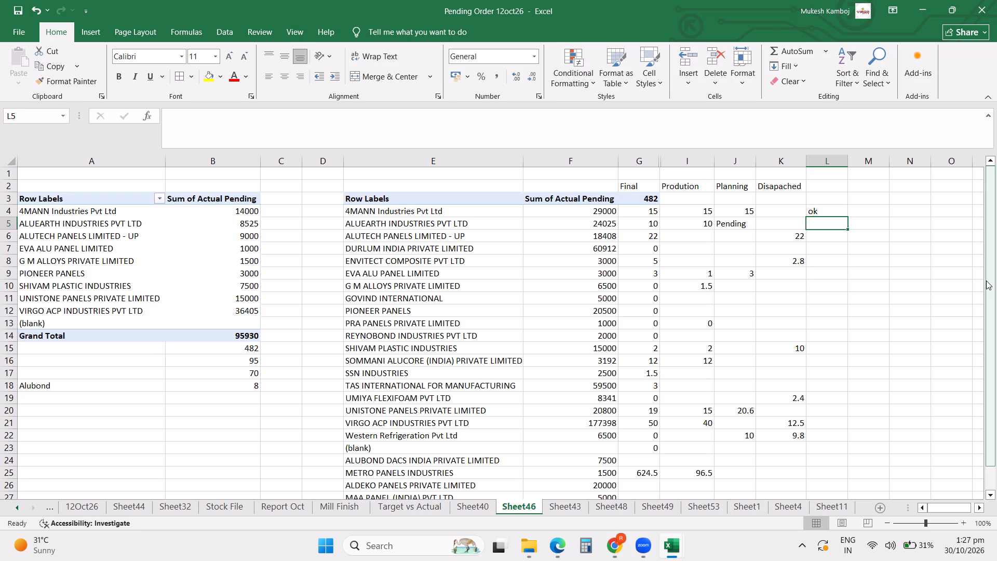
{"action": "key", "text": "Down"}
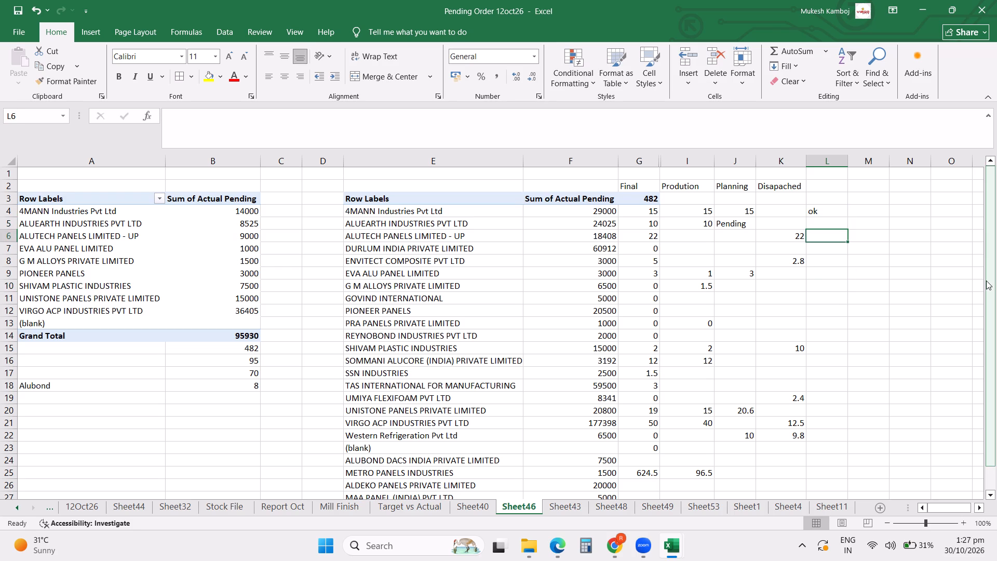
{"action": "type", "text": "ok"}
{"action": "key", "text": "Return"}
{"action": "key", "text": "Return"}
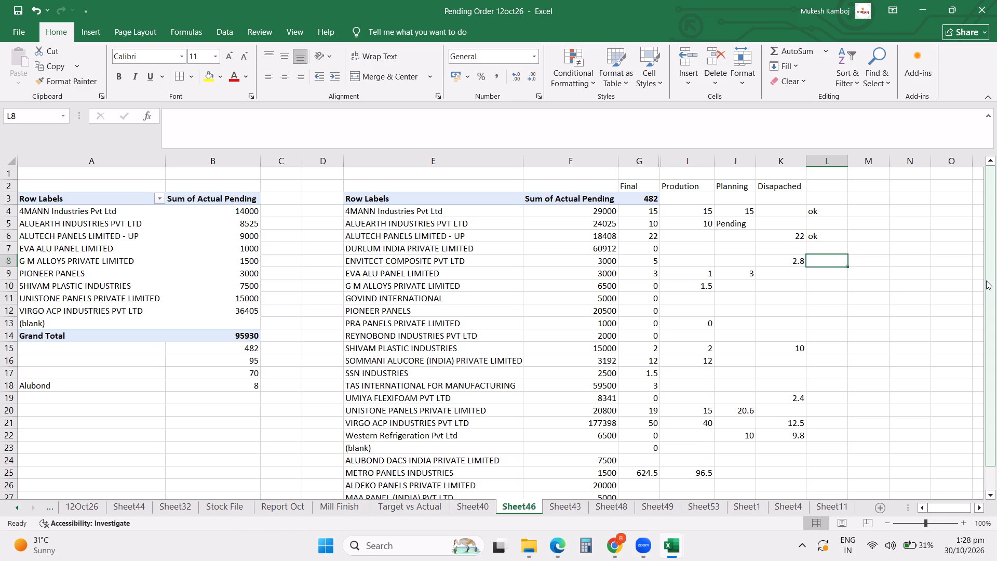
{"action": "type", "text": "ok"}
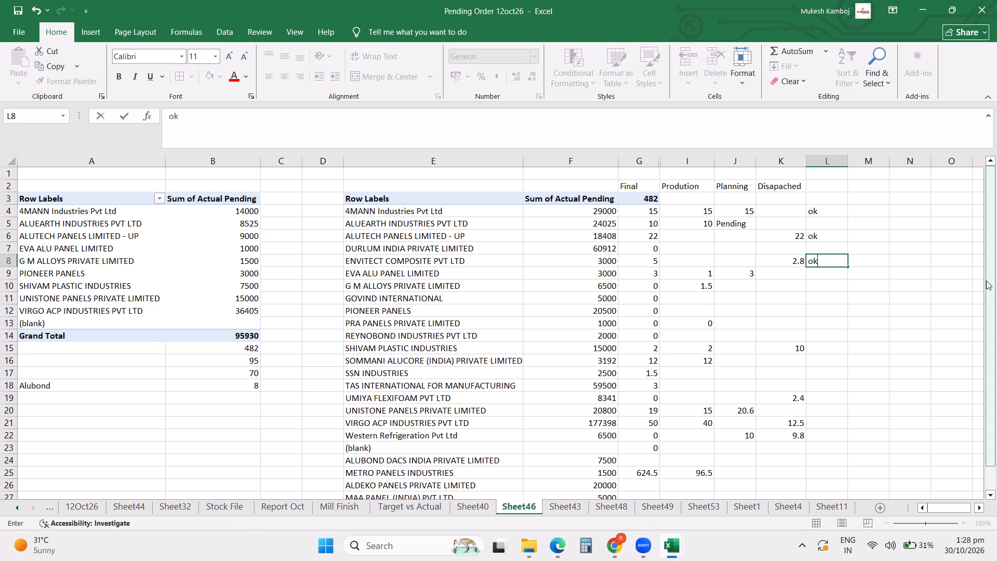
{"action": "key", "text": "Return"}
{"action": "type", "text": "ok"}
{"action": "key", "text": "Return"}
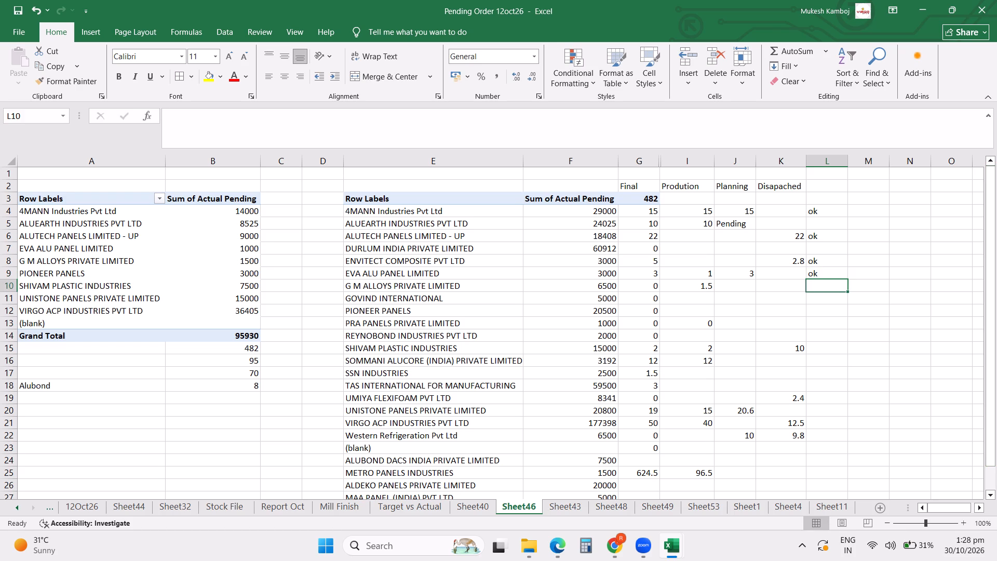
{"action": "type", "text": "ok"}
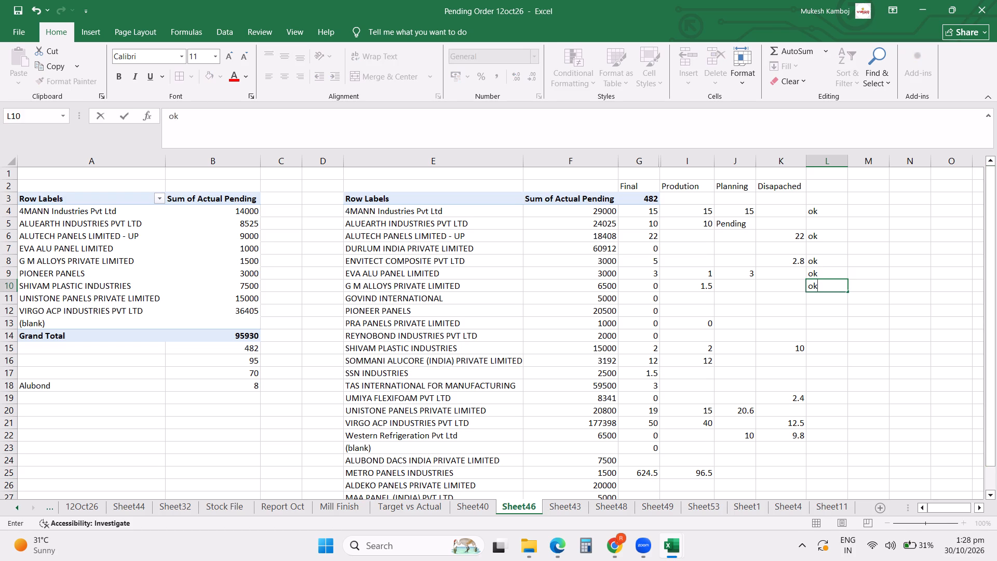
{"action": "key", "text": "Return"}
{"action": "key", "text": "Return"}
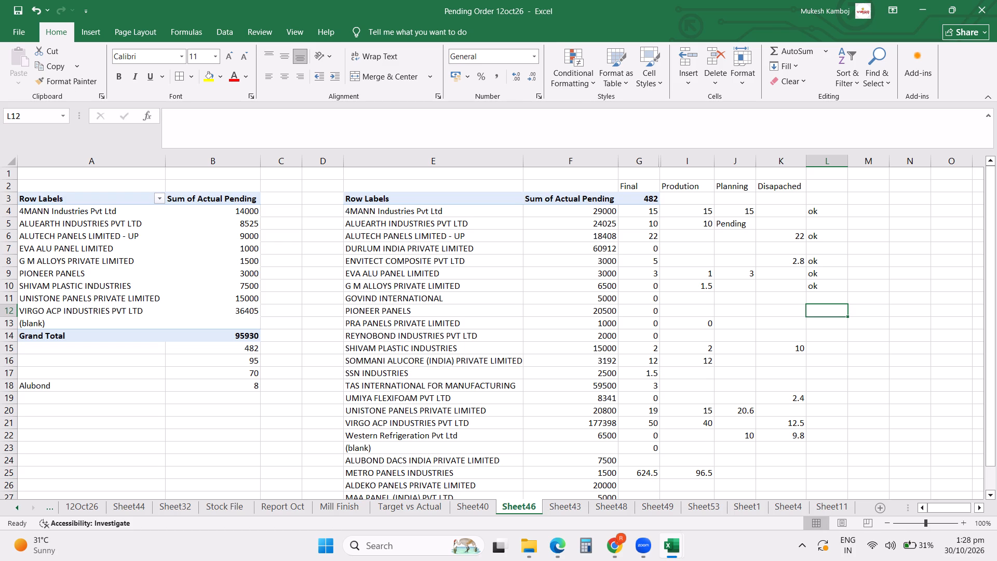
Set the Final figure for PIONEER PANELS to 8 and enter the status pending in column L of that row.
{"action": "left_click", "coordinate": [731, 315]}
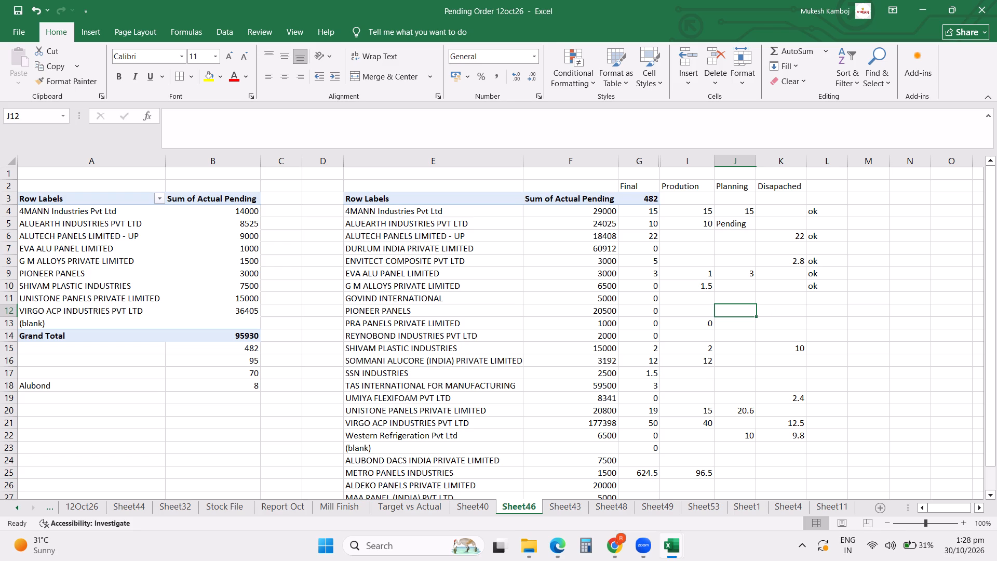
{"action": "left_click", "coordinate": [640, 310]}
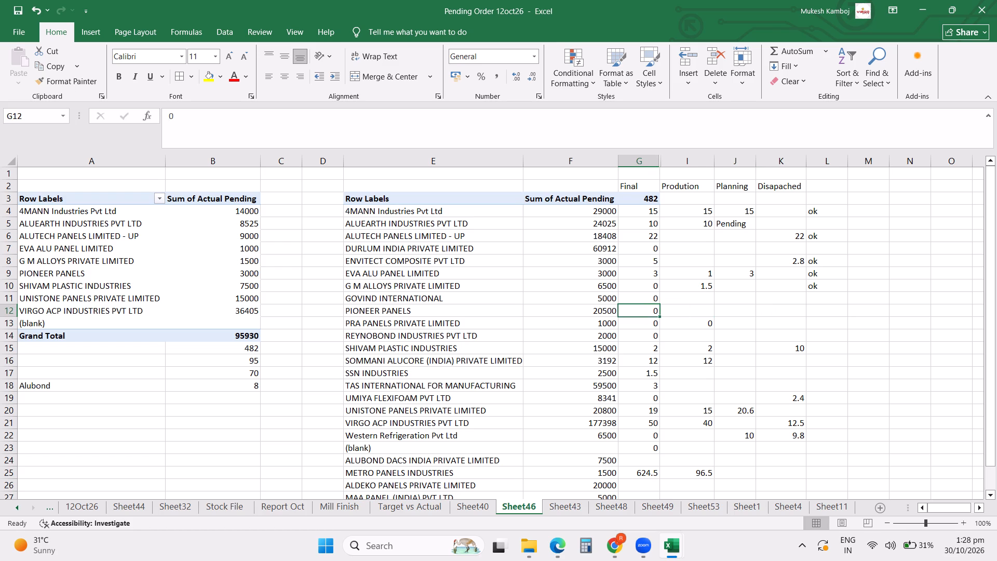
{"action": "key", "text": "8"}
{"action": "key", "text": "Right"}
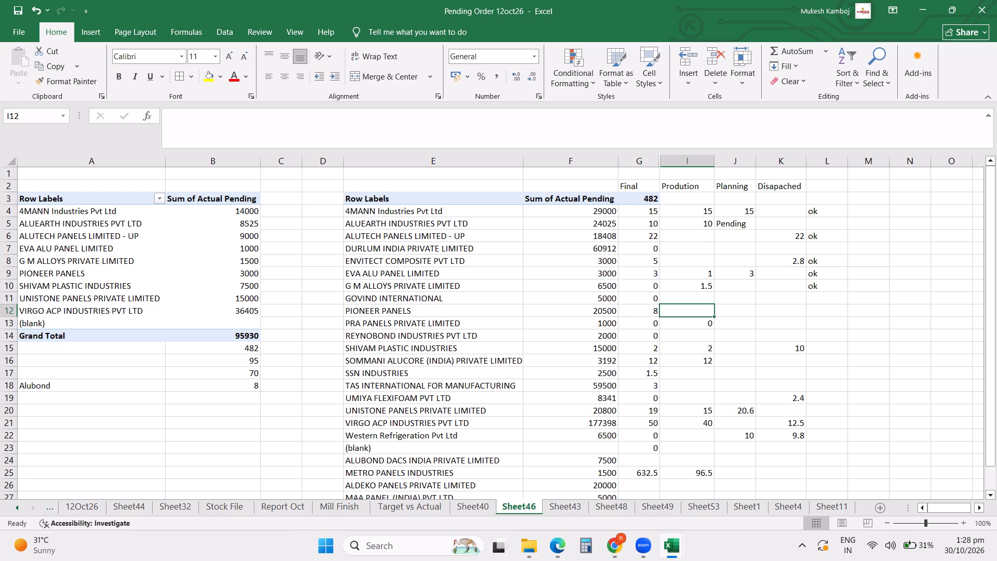
{"action": "key", "text": "Right"}
{"action": "key", "text": "Right"}
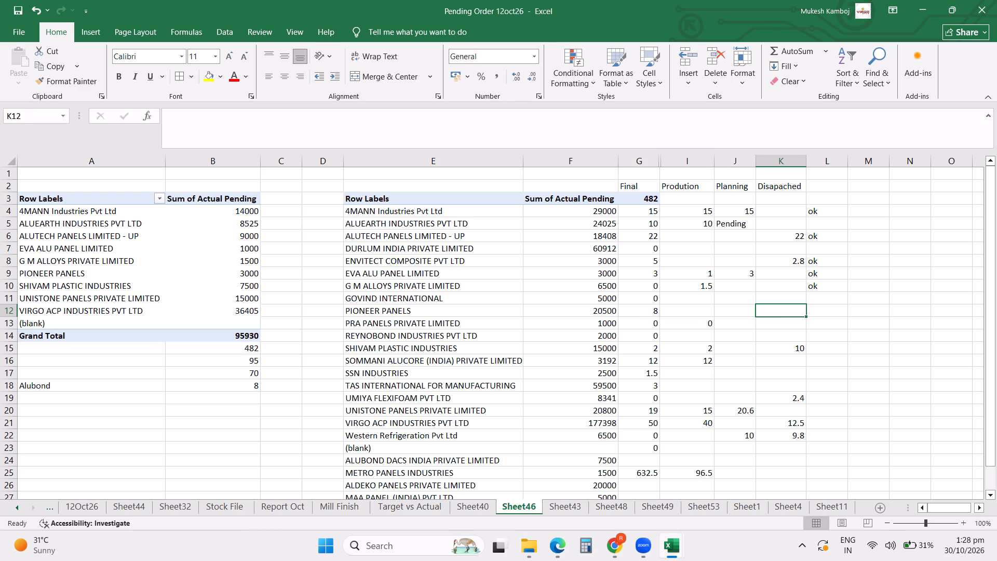
{"action": "key", "text": "Right"}
{"action": "type", "text": "pe"}
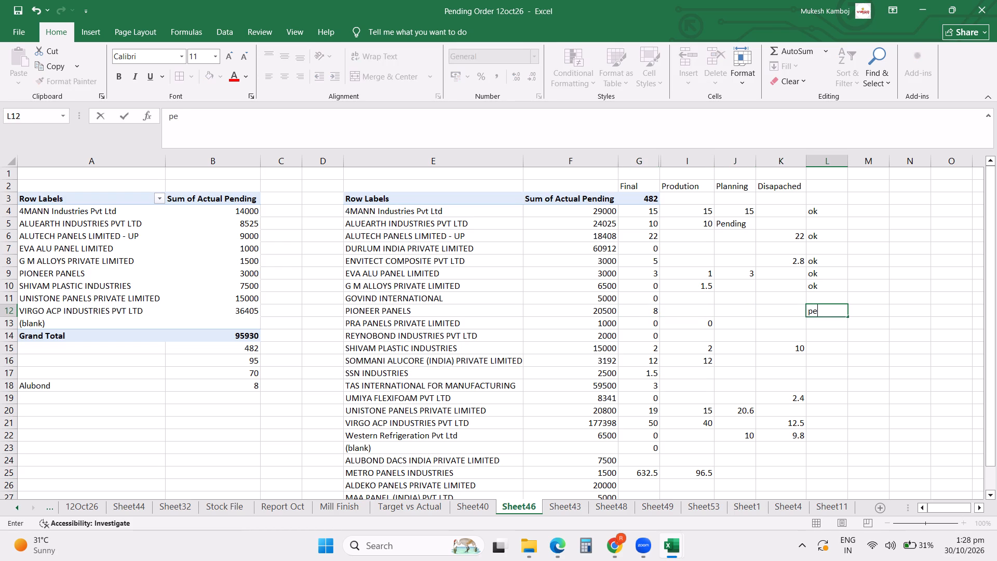
{"action": "type", "text": "nding"}
{"action": "key", "text": "Return"}
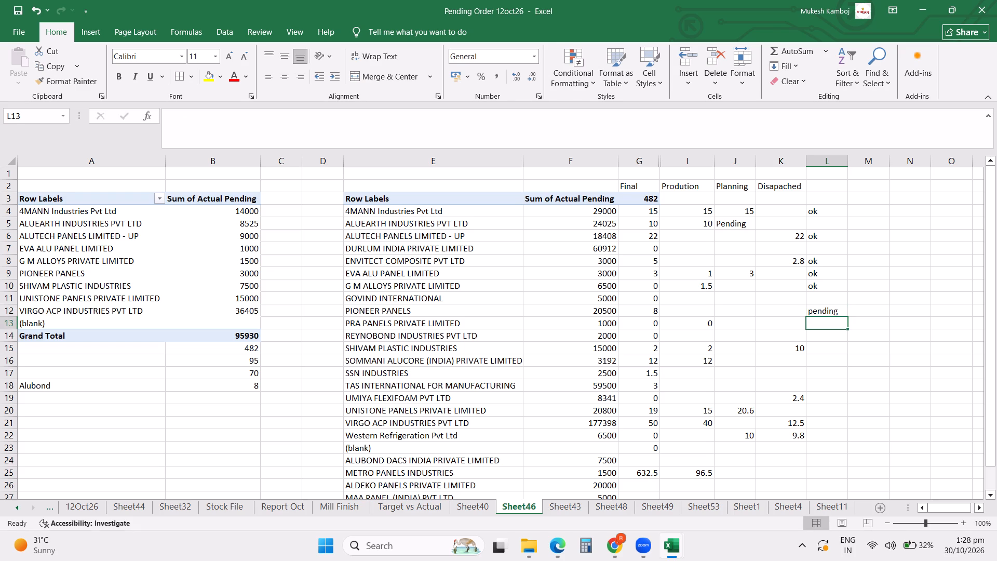
Enter 8 as the Prodution figure for PIONEER PANELS, leaving its Planning cell blank.
{"action": "left_click", "coordinate": [695, 314]}
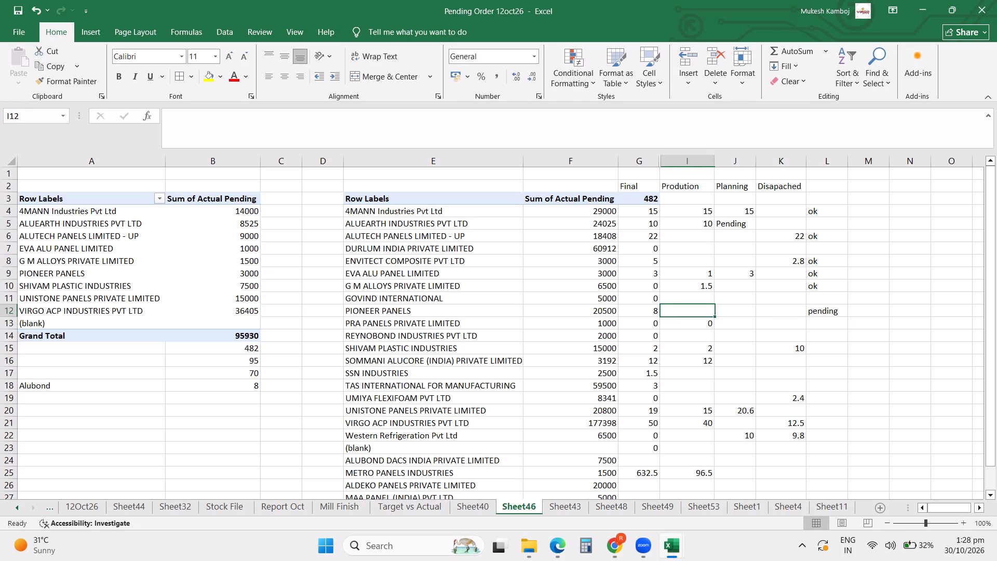
{"action": "key", "text": "8"}
{"action": "key", "text": "Right"}
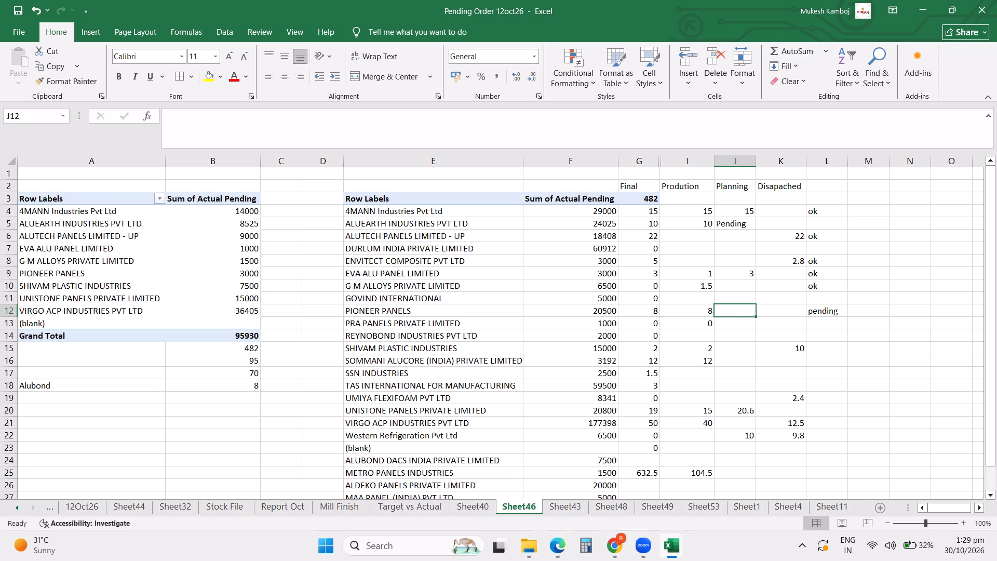
{"action": "key", "text": "4"}
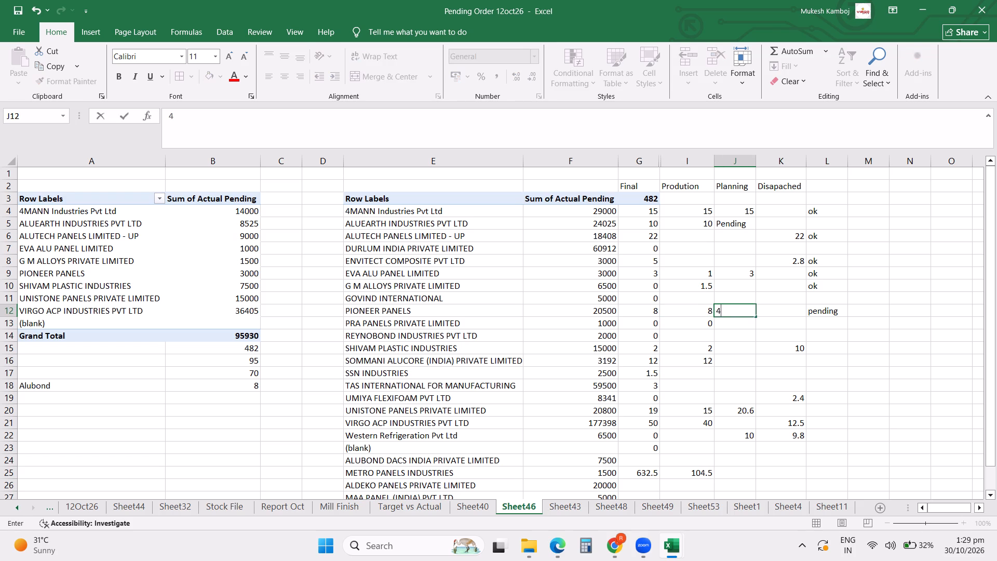
{"action": "key", "text": "BackSpace"}
{"action": "key", "text": "Return"}
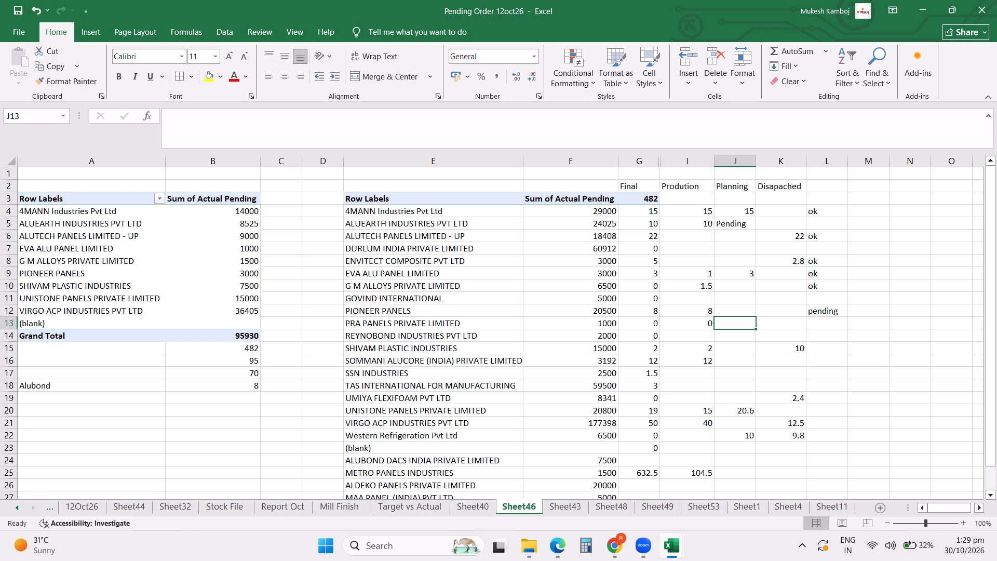
For REYNOBOND INDUSTRIES PVT LTD, enter 2 under Final, Prodution and Planning, and the status pending in column L.
{"action": "left_click", "coordinate": [653, 335]}
{"action": "key", "text": "2"}
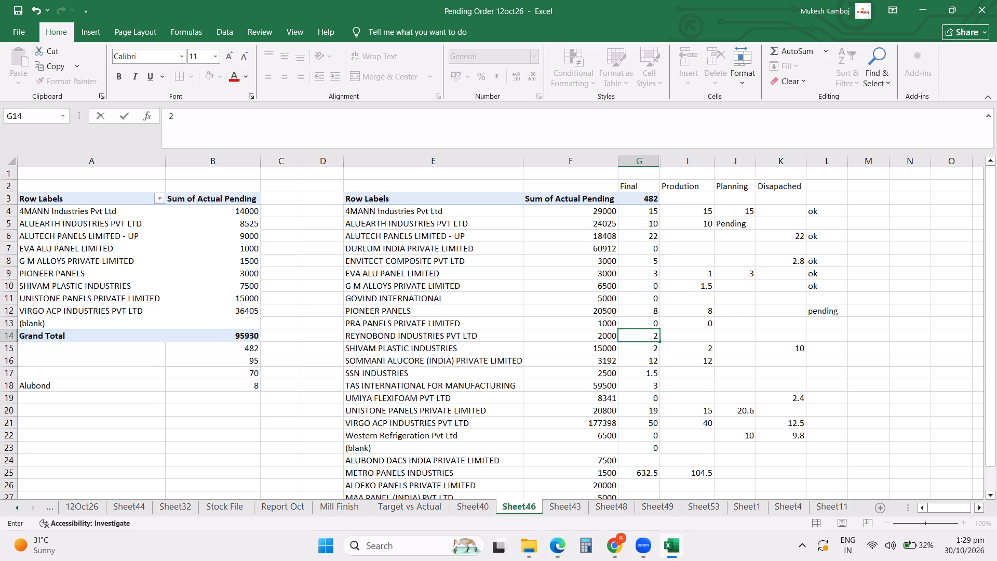
{"action": "key", "text": "Right"}
{"action": "key", "text": "Right"}
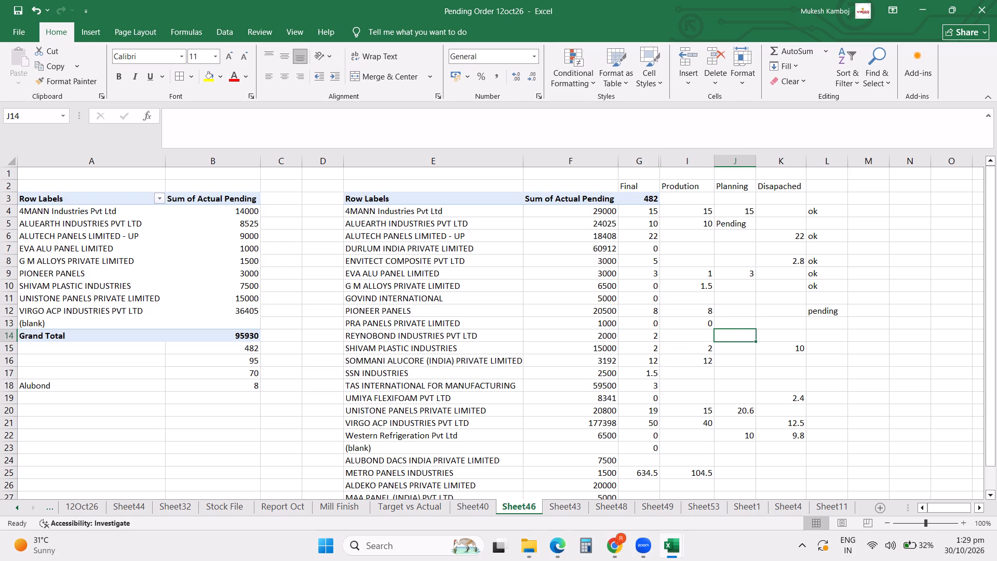
{"action": "key", "text": "Left"}
{"action": "key", "text": "1"}
{"action": "key", "text": "BackSpace"}
{"action": "key", "text": "2"}
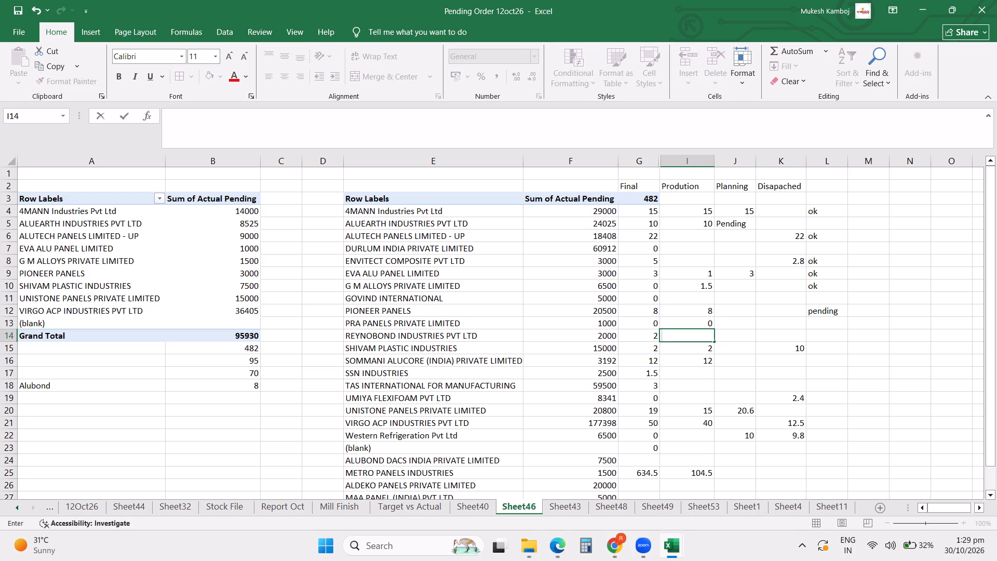
{"action": "key", "text": "Right"}
{"action": "key", "text": "2"}
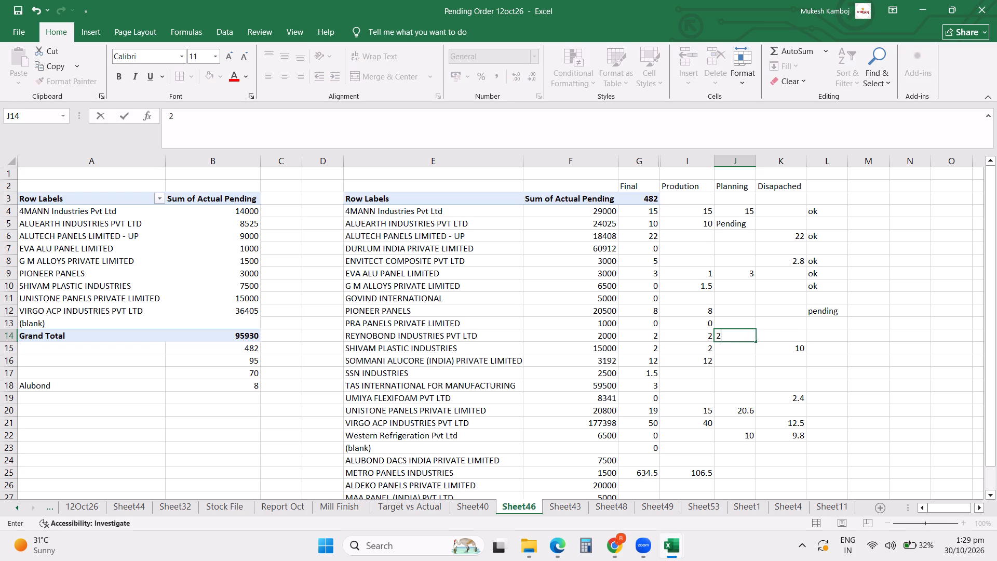
{"action": "key", "text": "Right"}
{"action": "key", "text": "Right"}
{"action": "type", "text": "pend"}
{"action": "key", "text": "Return"}
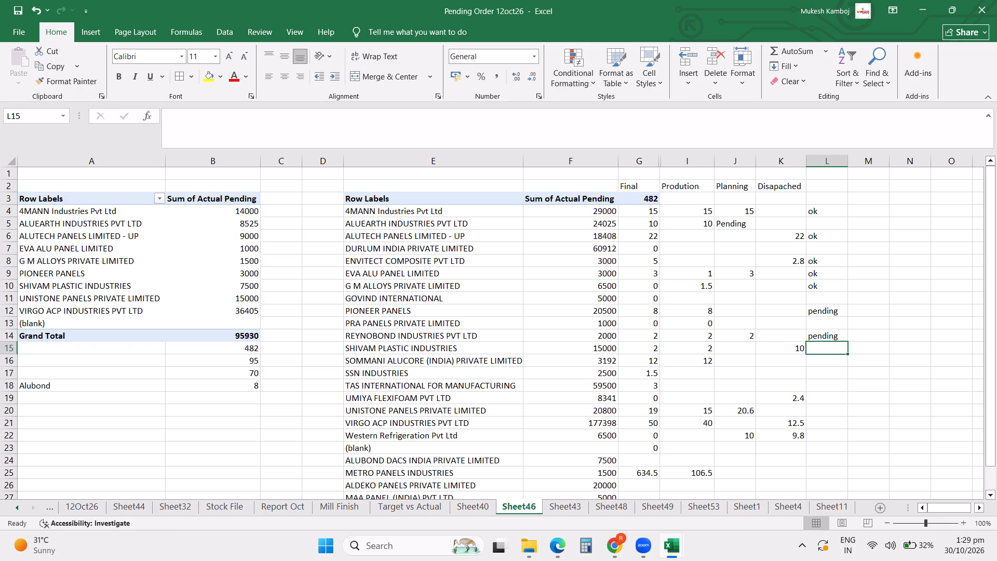
Set the Final figure for SHIVAM PLASTIC INDUSTRIES to 12 and clear its Prodution figure.
{"action": "left_click", "coordinate": [645, 350]}
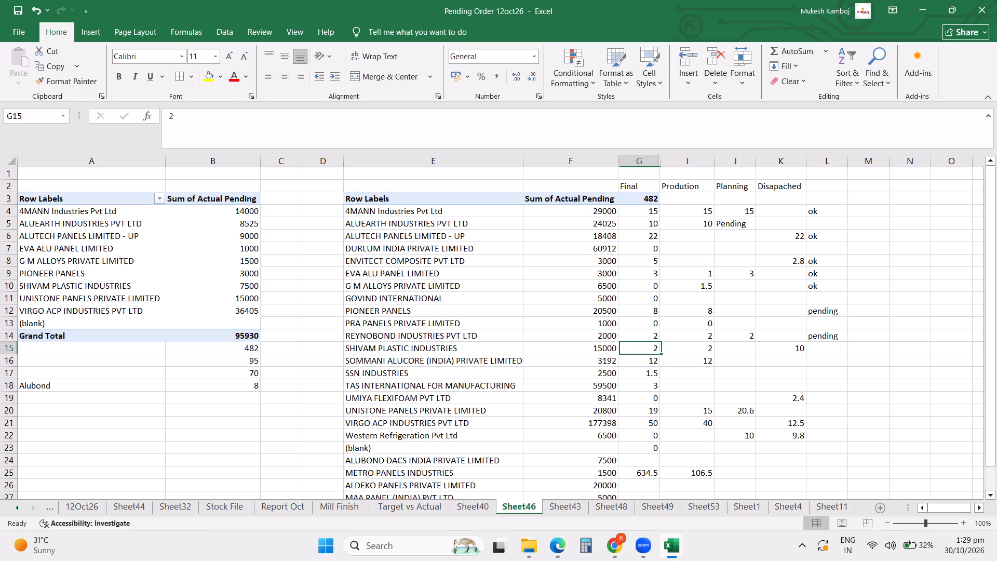
{"action": "type", "text": "12"}
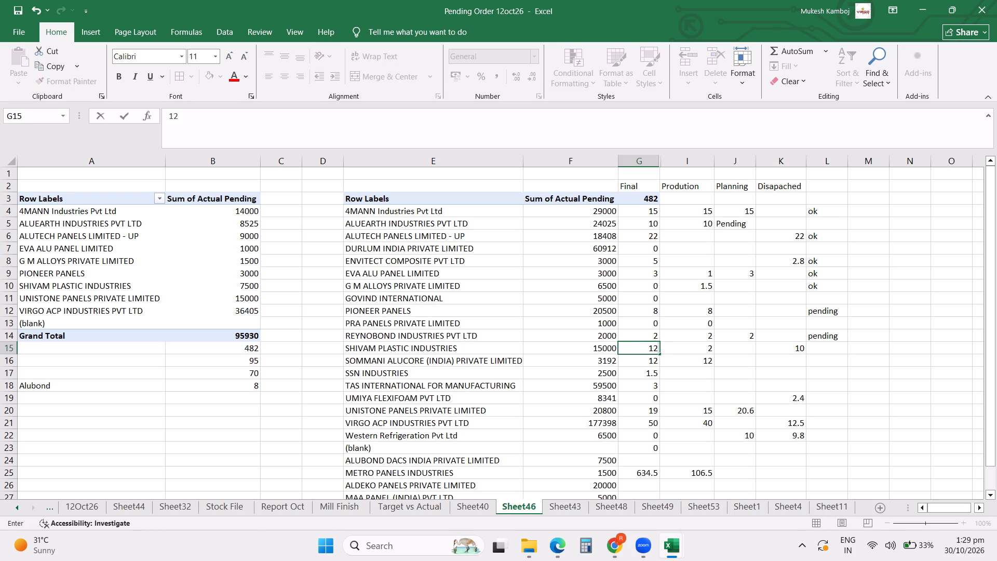
{"action": "key", "text": "Right"}
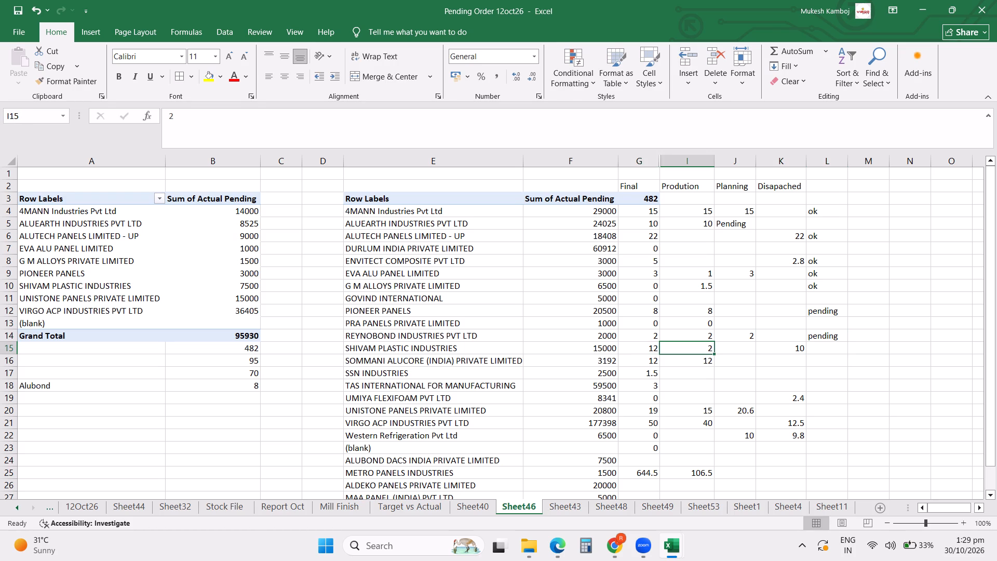
{"action": "key", "text": "Delete"}
{"action": "key", "text": "Right"}
{"action": "key", "text": "Right"}
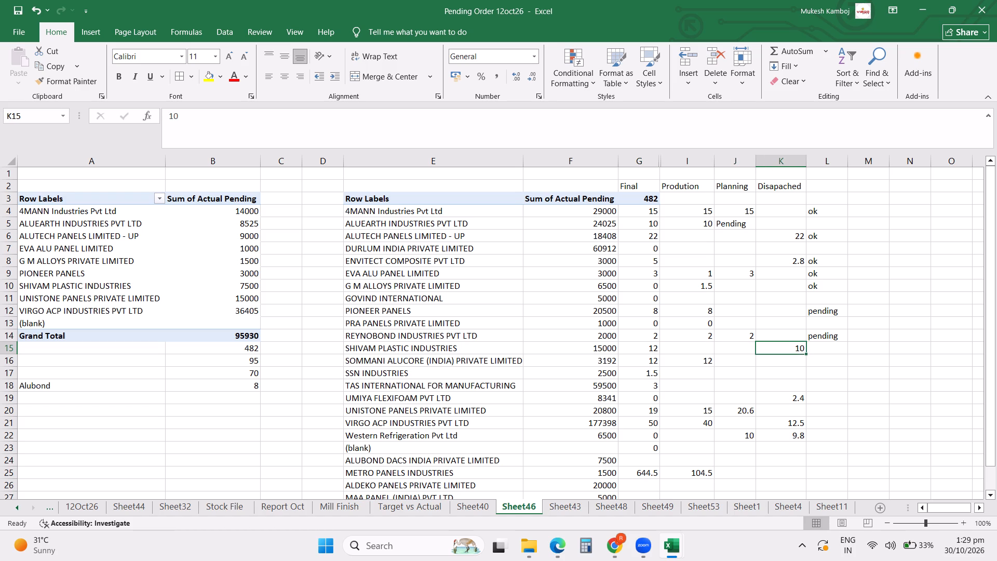
Set the Final figure for SOMMANI ALUCORE to 3 and clear its Prodution figure, leaving the Disapached cell blank.
{"action": "left_click", "coordinate": [645, 362]}
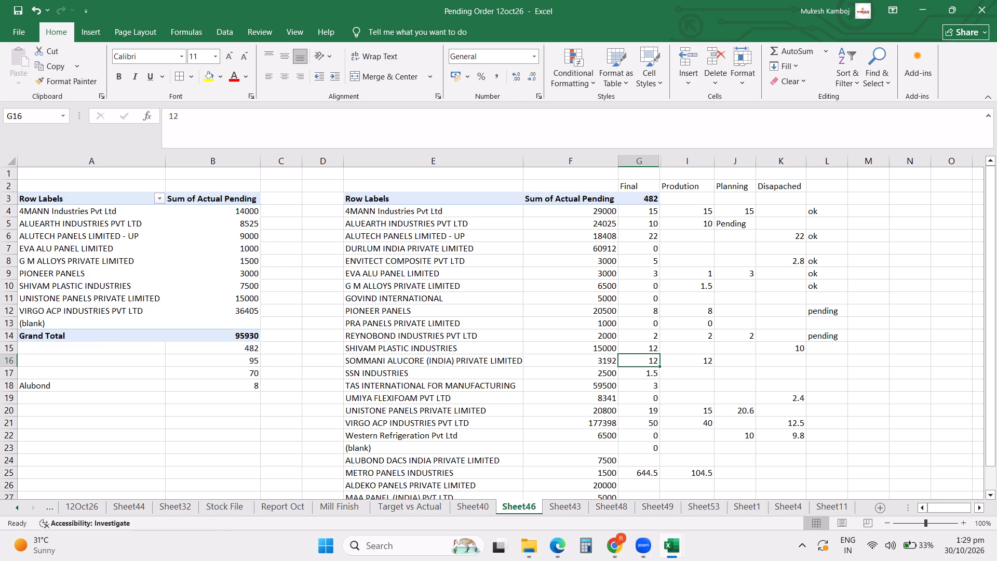
{"action": "key", "text": "2"}
{"action": "key", "text": "Return"}
{"action": "key", "text": "Up"}
{"action": "key", "text": "Right"}
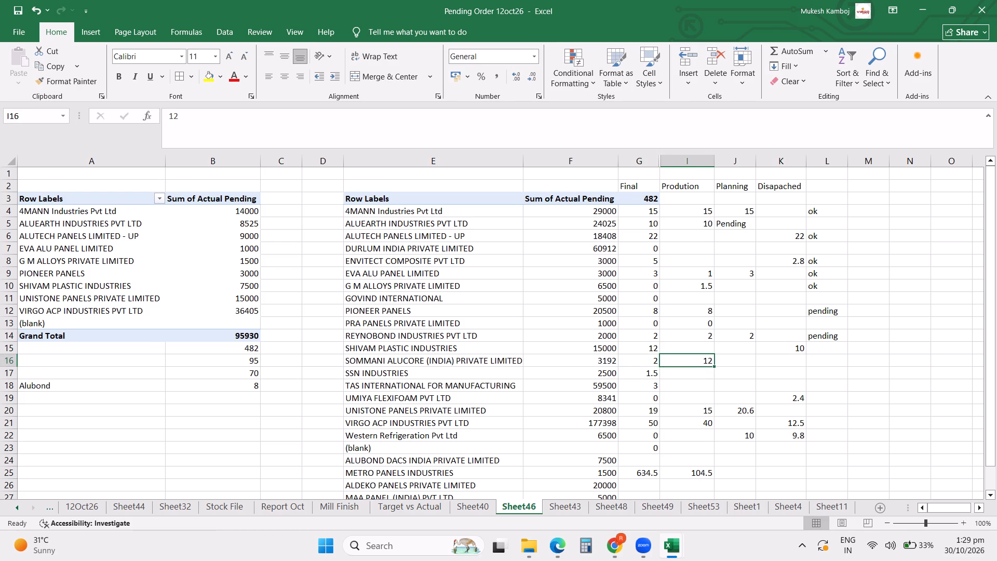
{"action": "key", "text": "Left"}
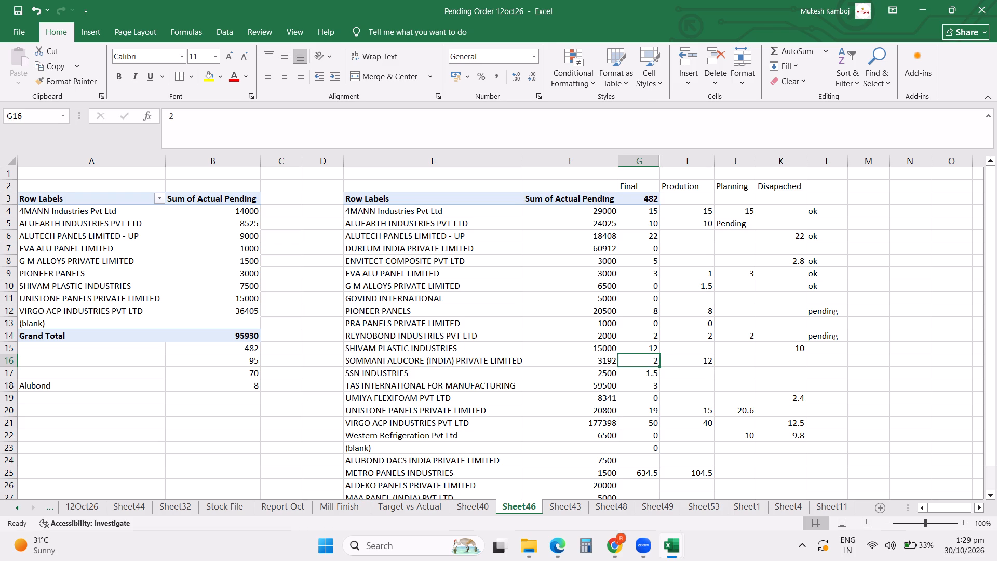
{"action": "key", "text": "3"}
{"action": "key", "text": "Right"}
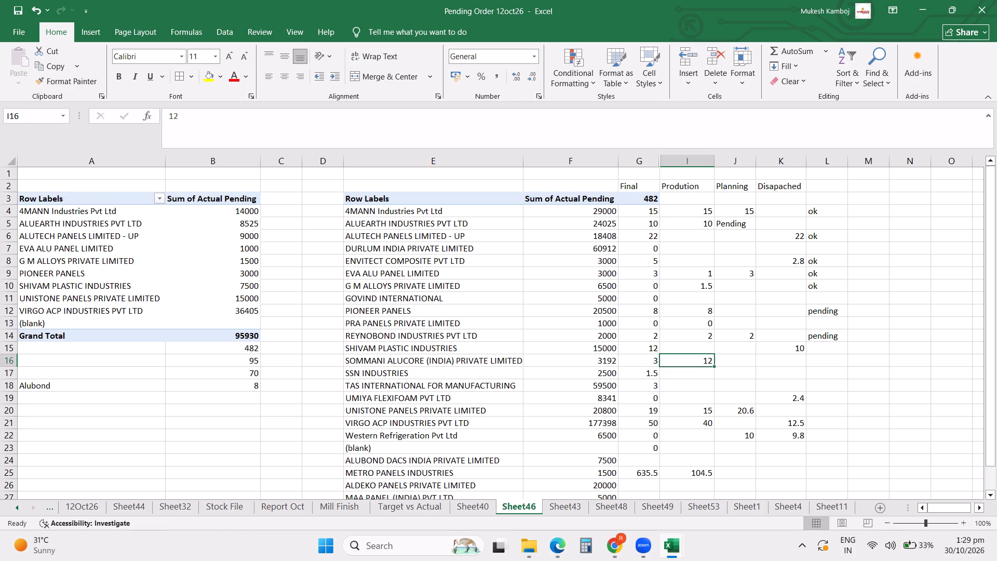
{"action": "key", "text": "Delete"}
{"action": "key", "text": "Right"}
{"action": "key", "text": "Right"}
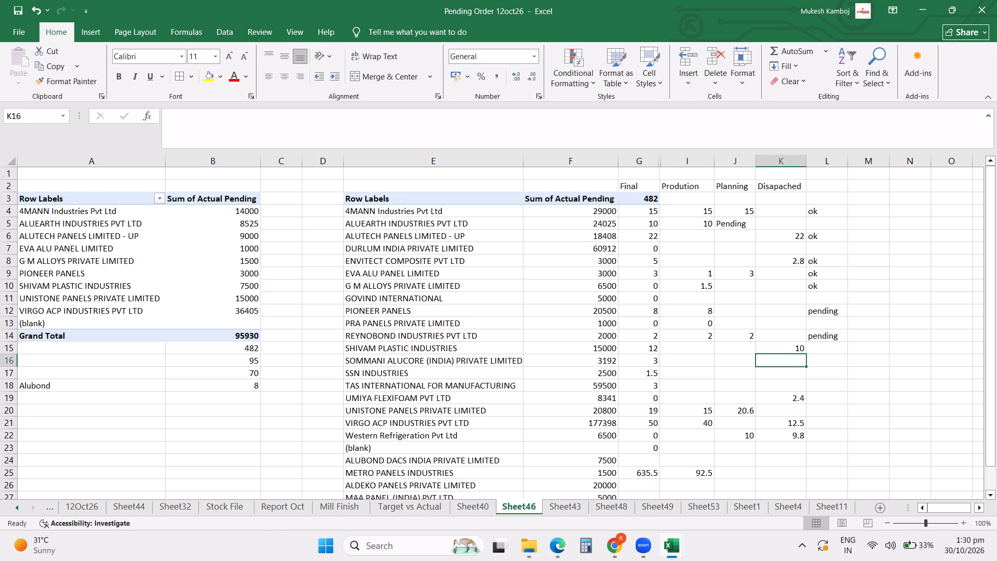
{"action": "type", "text": "16"}
{"action": "key", "text": "BackSpace"}
{"action": "key", "text": "BackSpace"}
{"action": "key", "text": "BackSpace"}
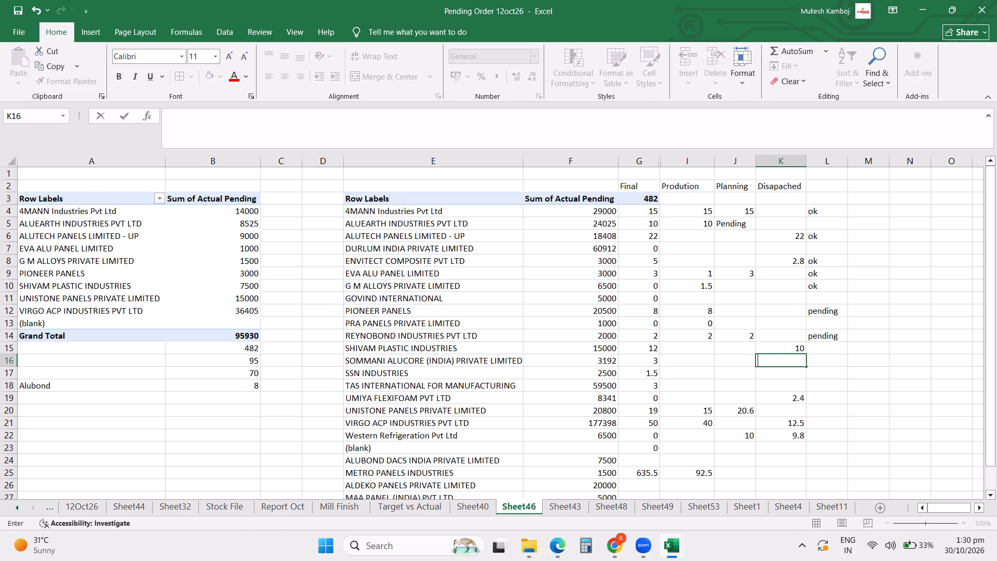
Enter the status ok in column L for SHIVAM PLASTIC INDUSTRIES.
{"action": "key", "text": "Right"}
{"action": "key", "text": "Up"}
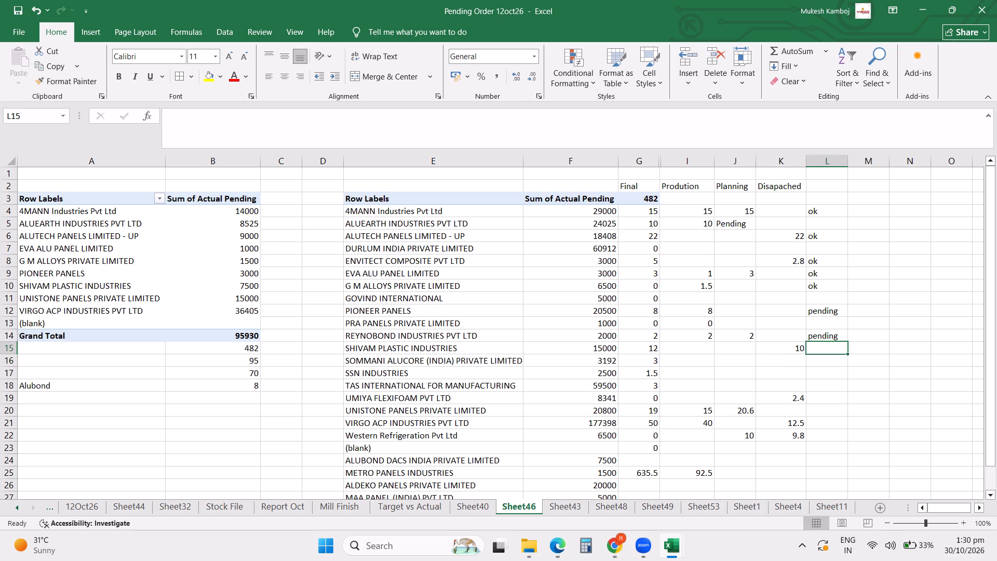
{"action": "key", "text": "o"}
{"action": "key", "text": "k"}
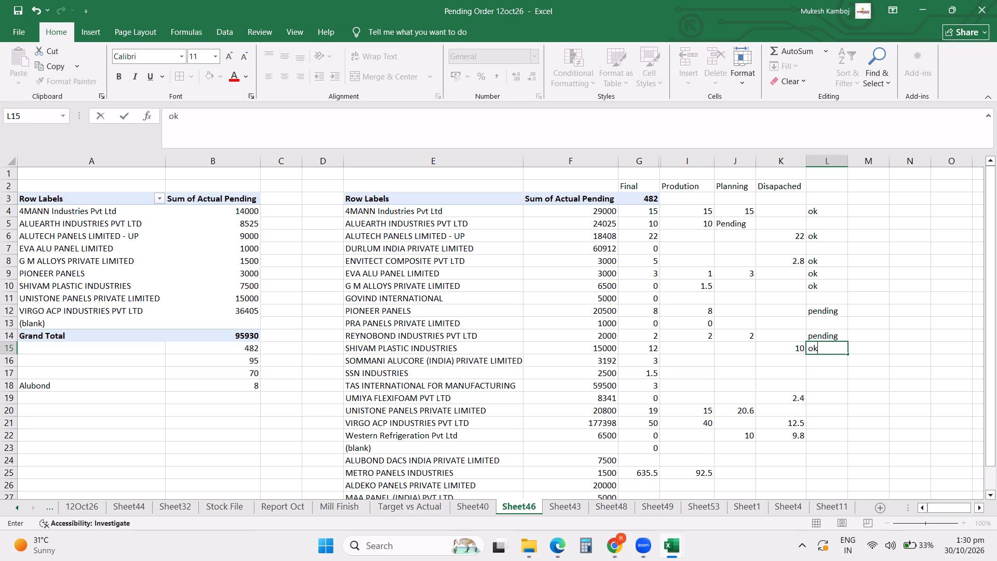
{"action": "key", "text": "Down"}
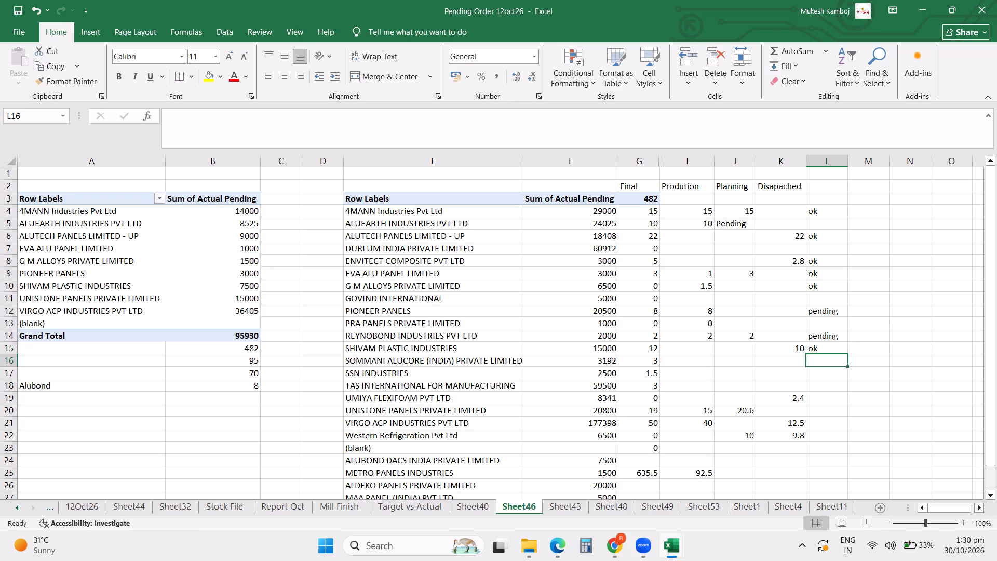
For SOMMANI ALUCORE, enter 1.6 as the Disapached figure and the status ok in column L.
{"action": "key", "text": "Left"}
{"action": "type", "text": "1.6"}
{"action": "key", "text": "Right"}
{"action": "type", "text": "ok"}
{"action": "key", "text": "Return"}
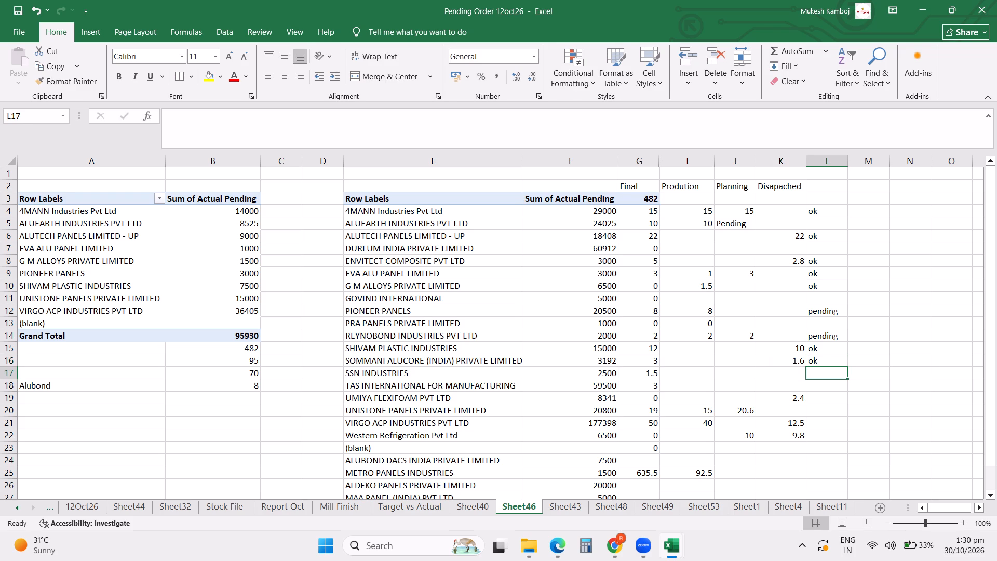
For SSN INDUSTRIES, set the Final figure to 30 and enter the status ok in column L.
{"action": "left_click", "coordinate": [655, 373]}
{"action": "type", "text": "30"}
{"action": "key", "text": "Right"}
{"action": "key", "text": "Right"}
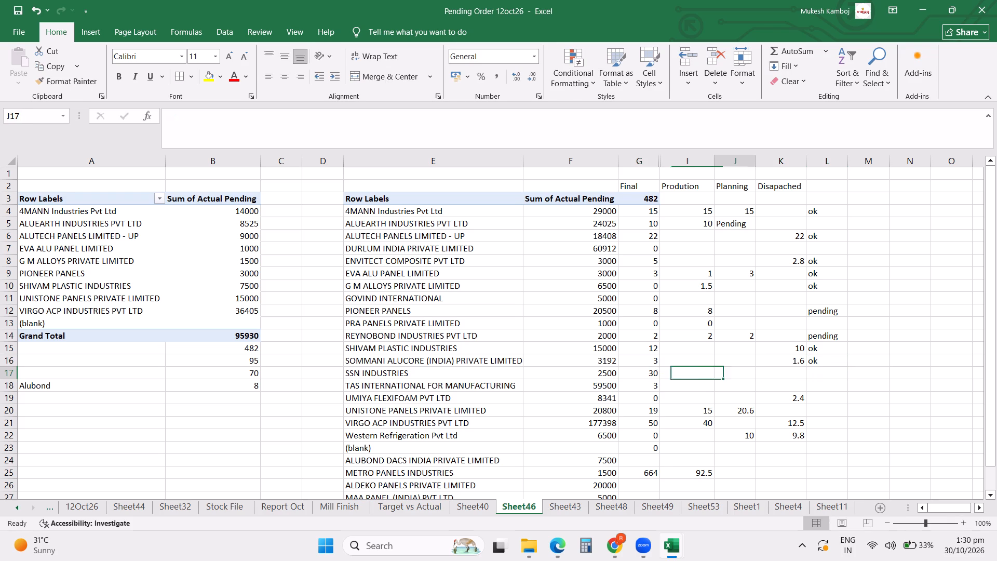
{"action": "key", "text": "Right"}
{"action": "key", "text": "Right"}
{"action": "type", "text": "ok"}
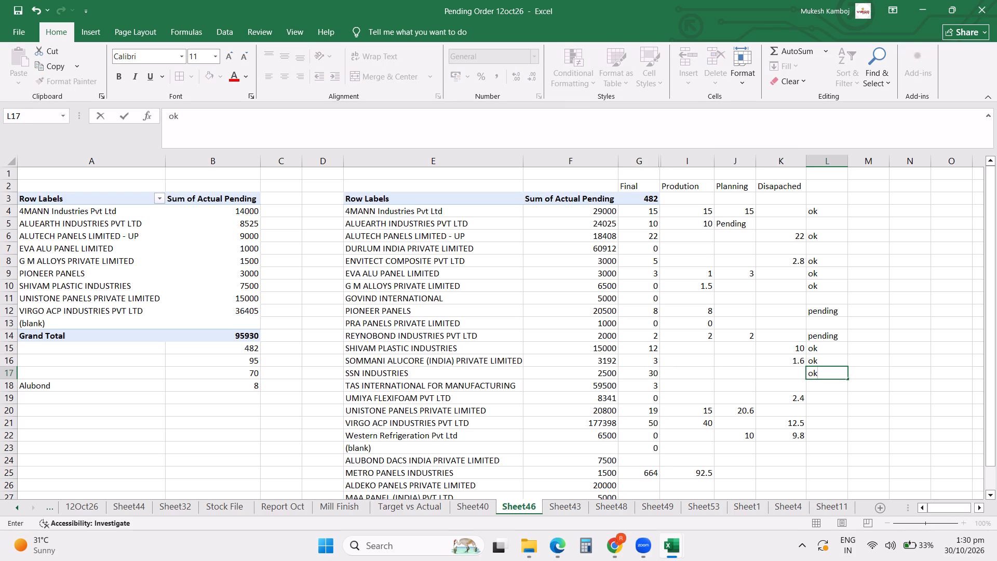
{"action": "key", "text": "Return"}
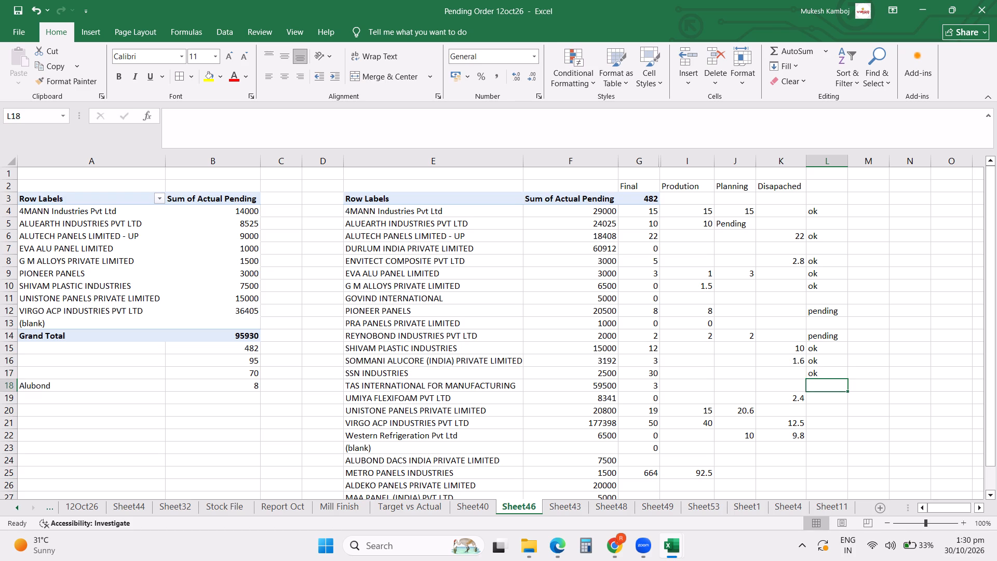
Set the Final figure for TAS INTERNATIONAL FOR MANUFACTURING to 0.
{"action": "left_click", "coordinate": [634, 381]}
{"action": "key", "text": "0"}
{"action": "key", "text": "Return"}
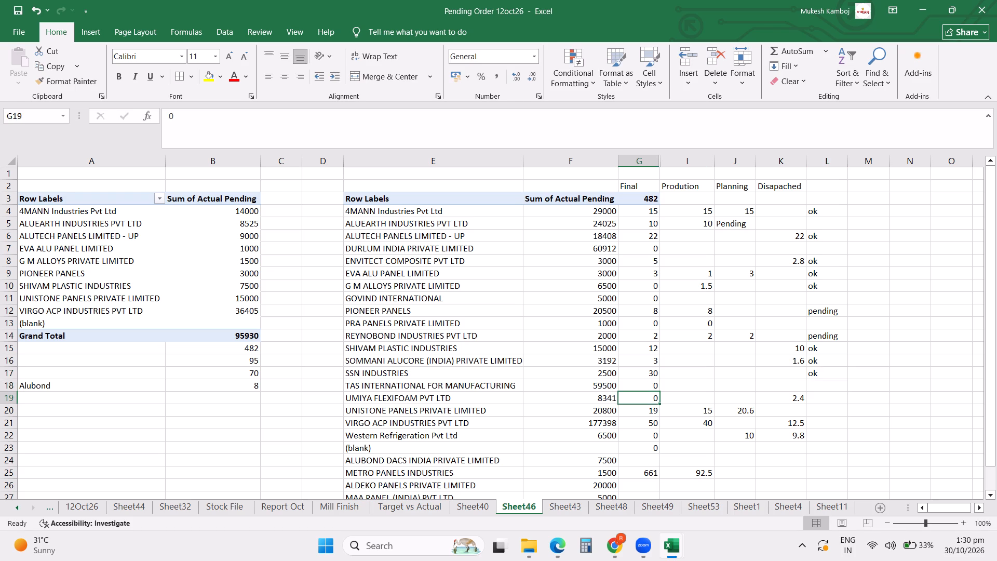
Enter the status ok in column L for UMIYA FLEXIFOAM PVT LTD.
{"action": "key", "text": "Right"}
{"action": "key", "text": "Right"}
{"action": "key", "text": "Right"}
{"action": "key", "text": "Right"}
{"action": "type", "text": "ok"}
{"action": "key", "text": "Return"}
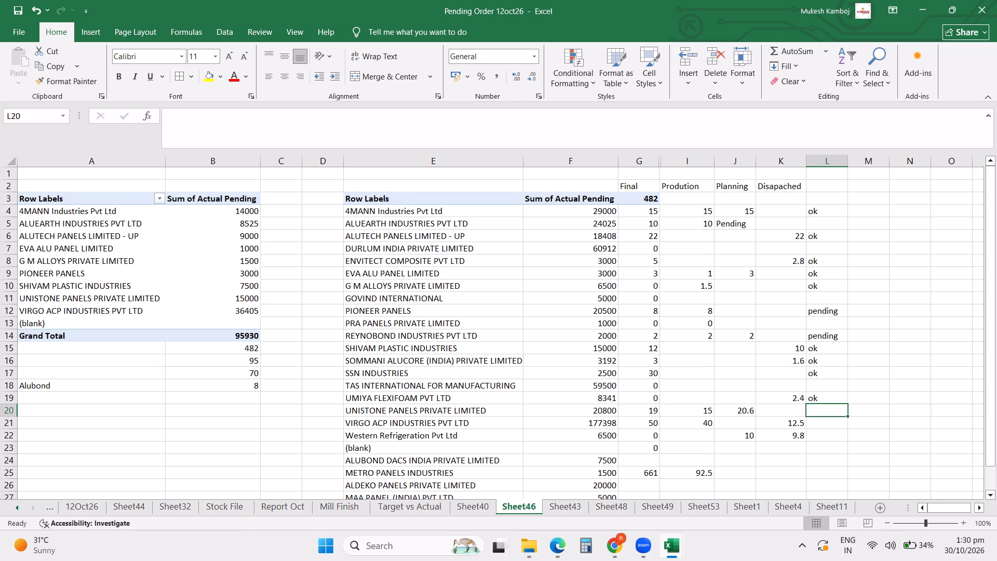
Enter 20.6 as the Disapached figure for UNISTONE PANELS PRIVATE LIMITED.
{"action": "key", "text": "Left"}
{"action": "type", "text": "20.6"}
{"action": "key", "text": "Return"}
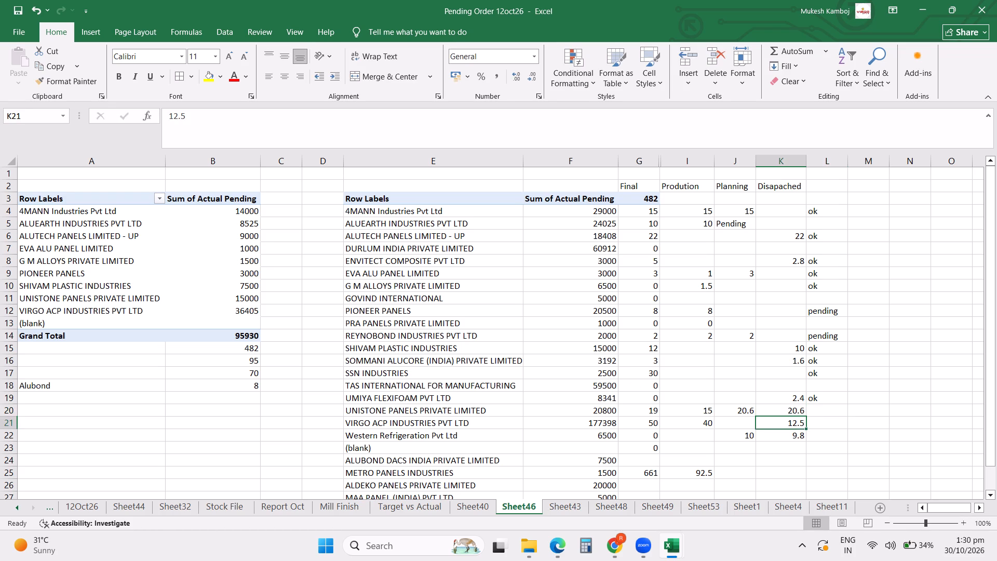
Enter the status ok in column L for VIRGO ACP INDUSTRIES and Western Refrigeration, leaving UNISTONE PANELS' status blank.
{"action": "key", "text": "Right"}
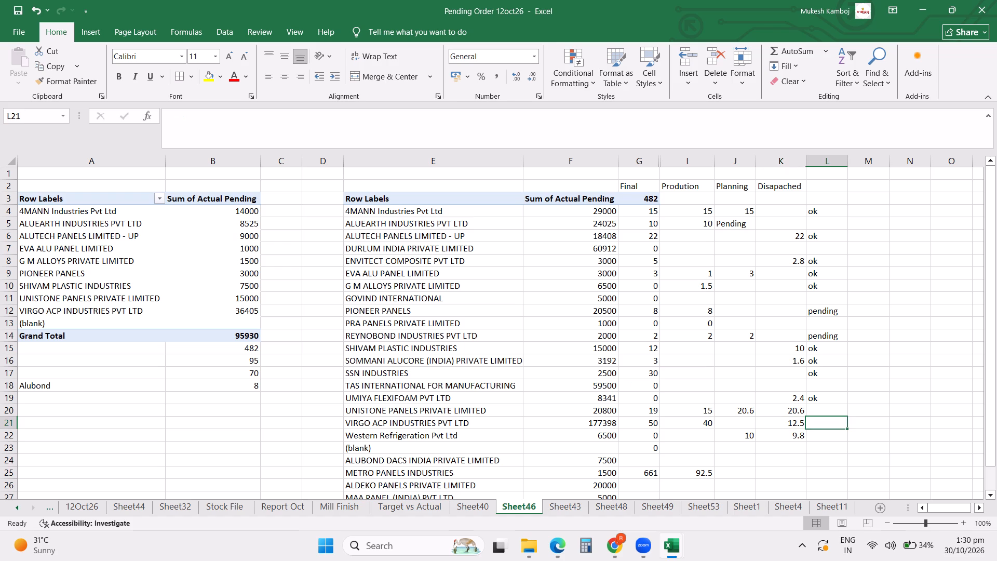
{"action": "type", "text": "ok"}
{"action": "key", "text": "Down"}
{"action": "type", "text": "ok"}
{"action": "key", "text": "Return"}
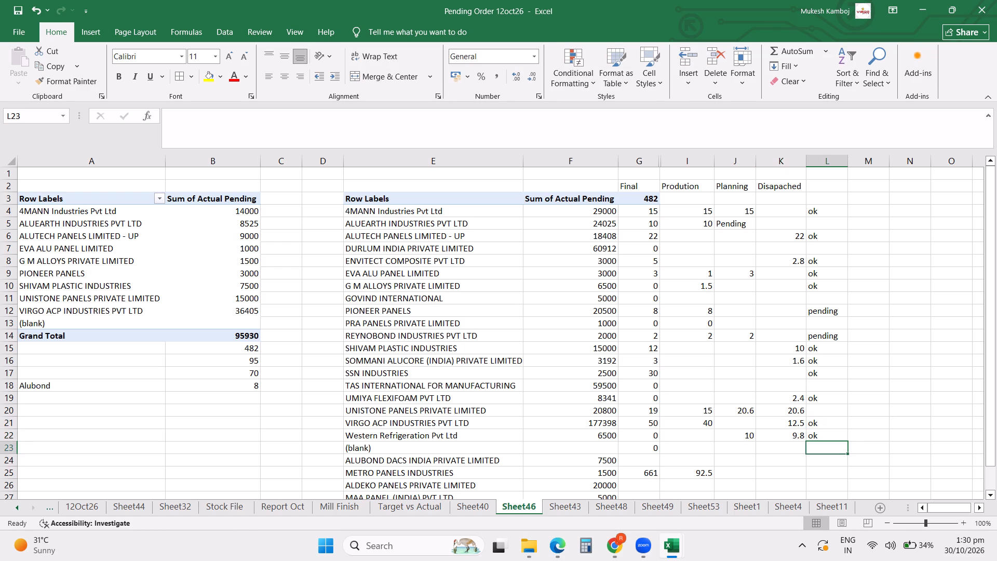
Review the Prodution total formula, the SHIVAM PLASTIC and SOMMANI ALUCORE figures, and the rest of the customer summary.
{"action": "left_click", "coordinate": [691, 475]}
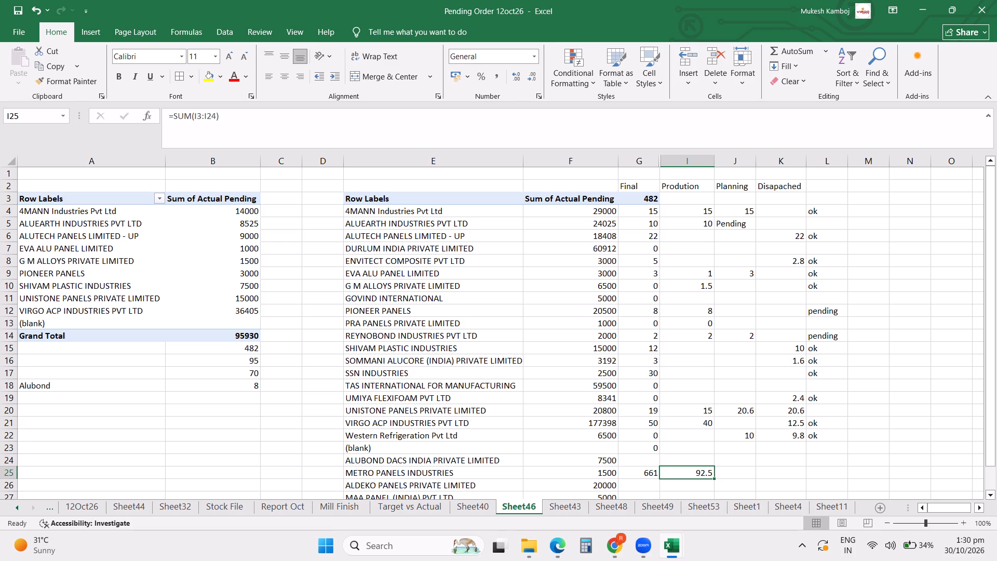
{"action": "left_click", "coordinate": [647, 354]}
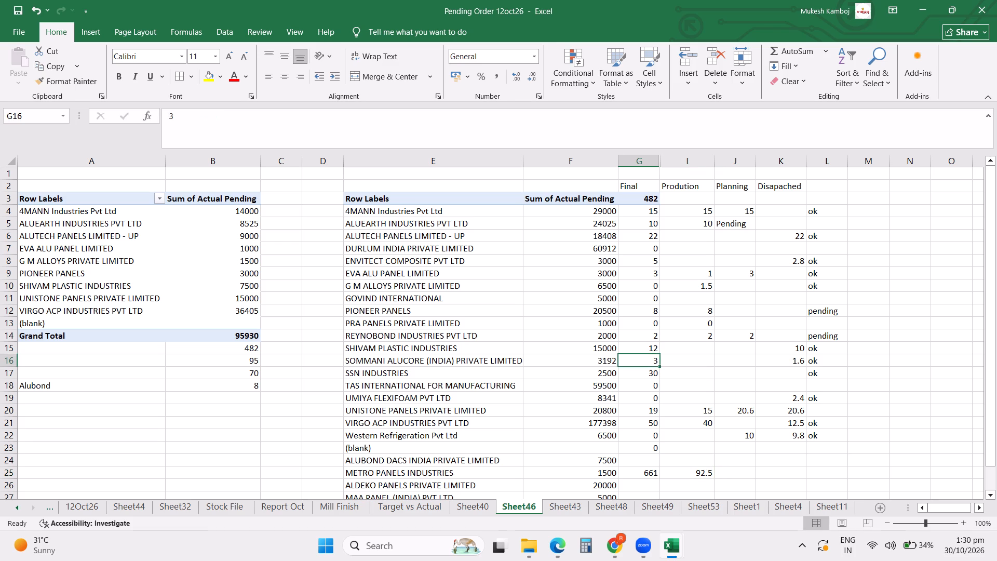
{"action": "left_click", "coordinate": [645, 349]}
{"action": "left_click", "coordinate": [788, 349]}
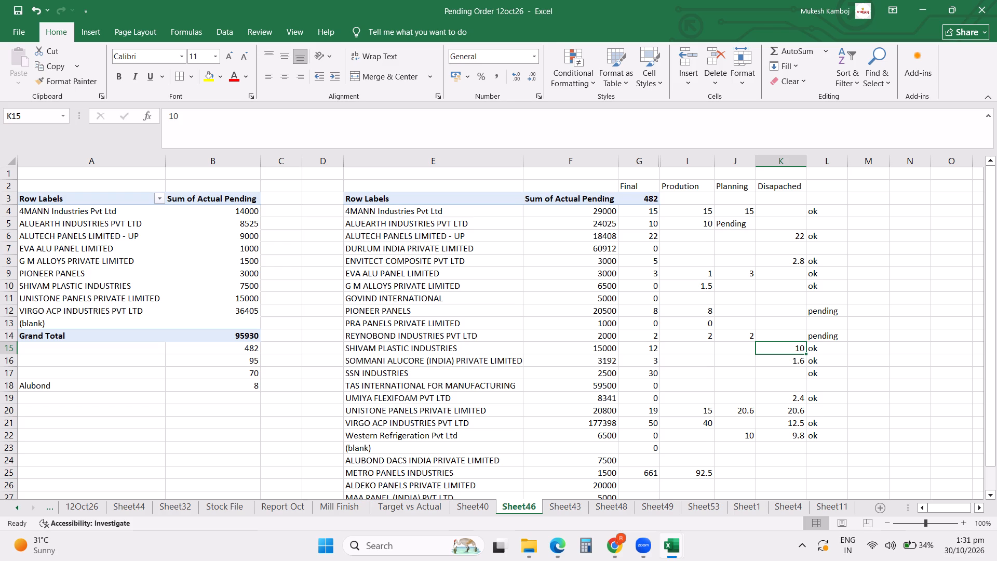
{"action": "left_click", "coordinate": [829, 344]}
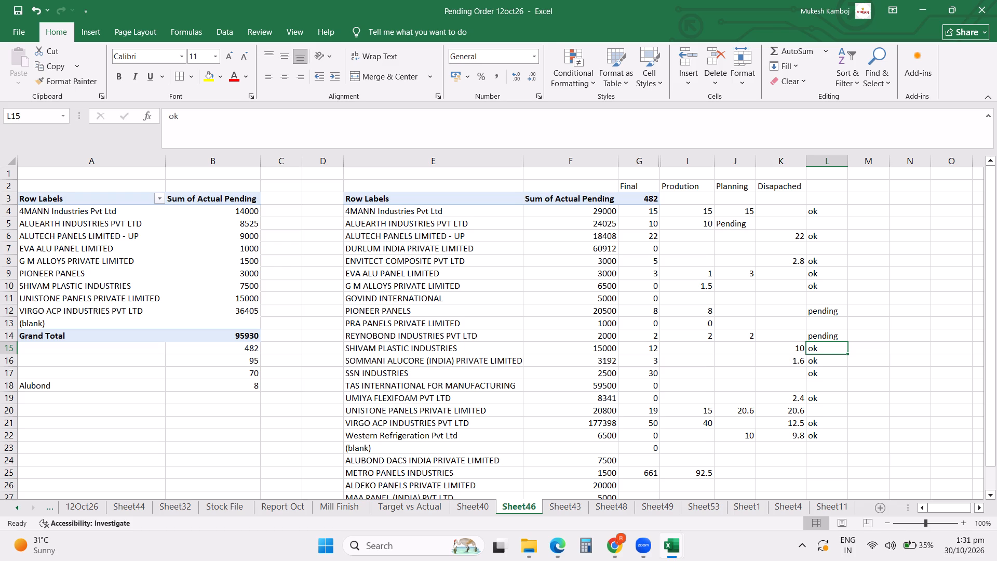
{"action": "scroll", "coordinate": [693, 252], "scroll_direction": "up", "scroll_amount": 3}
{"action": "scroll", "coordinate": [693, 252], "scroll_direction": "down", "scroll_amount": 2}
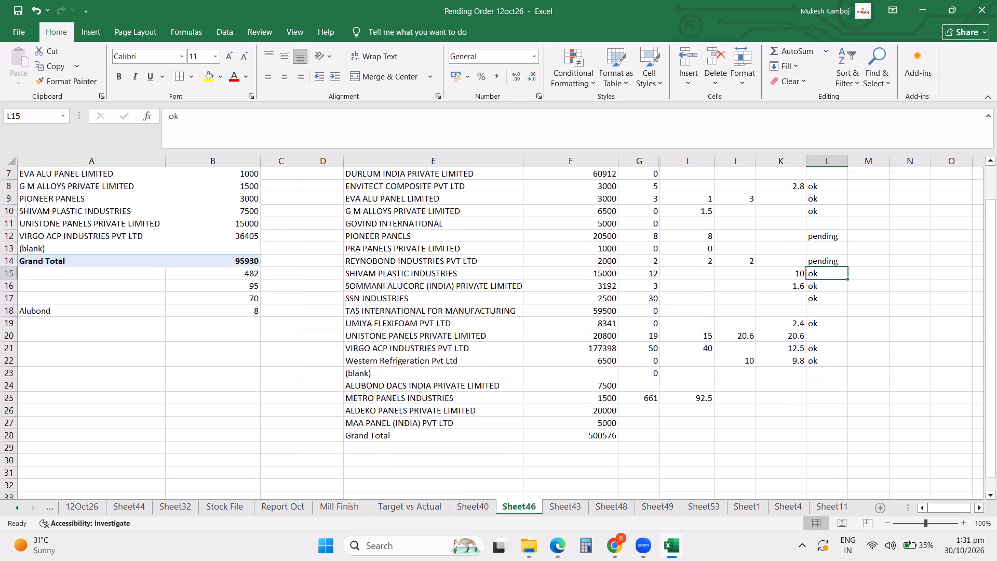
{"action": "scroll", "coordinate": [696, 265], "scroll_direction": "down", "scroll_amount": 2}
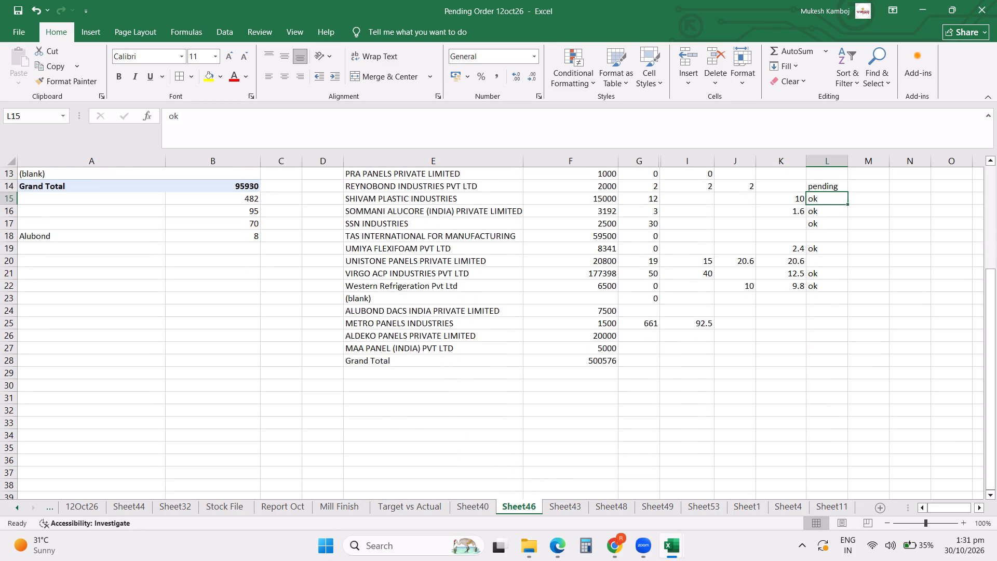
{"action": "scroll", "coordinate": [699, 271], "scroll_direction": "up", "scroll_amount": 4}
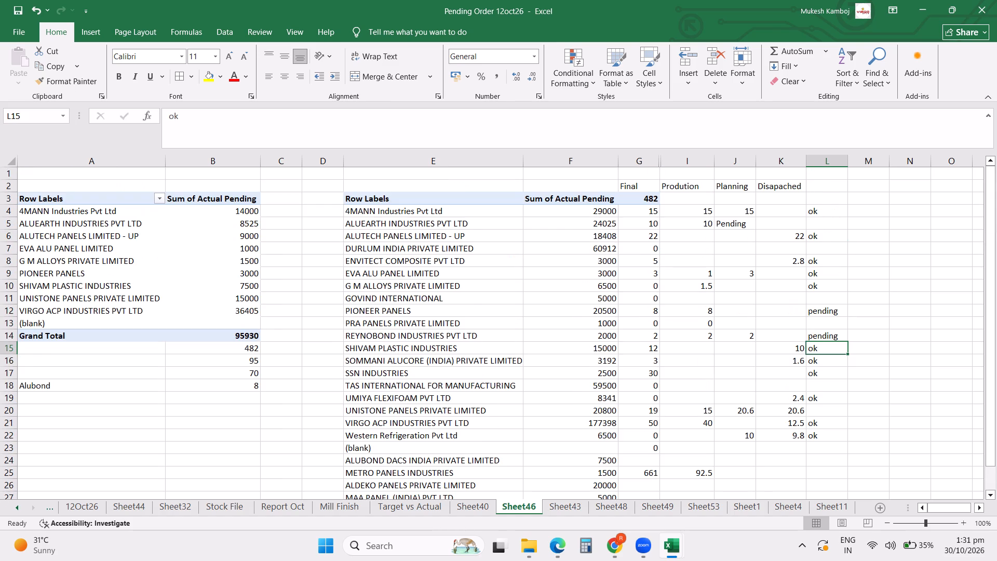
Set the Final figure for SSN INDUSTRIES to 3.
{"action": "left_click", "coordinate": [648, 374]}
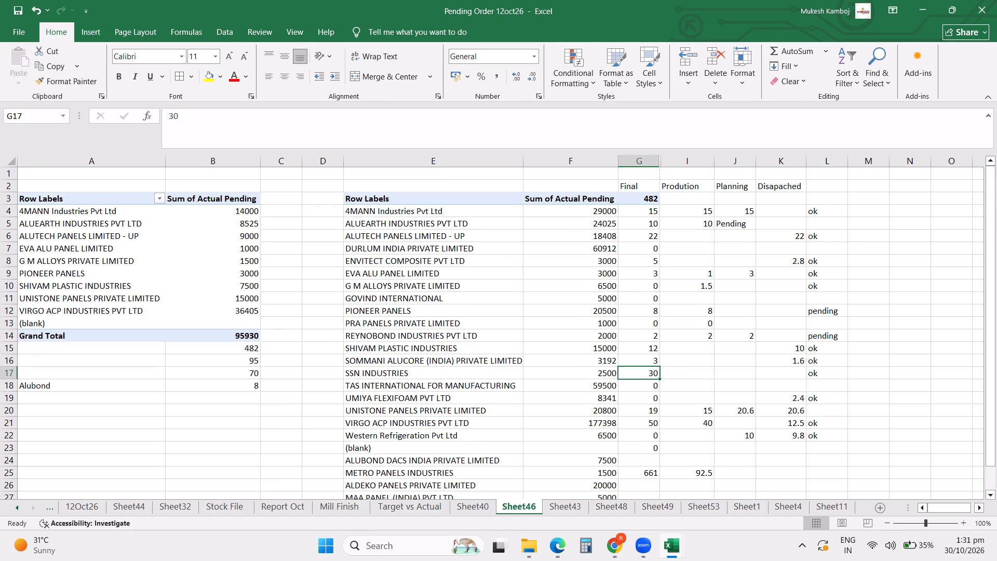
{"action": "key", "text": "3"}
{"action": "key", "text": "Return"}
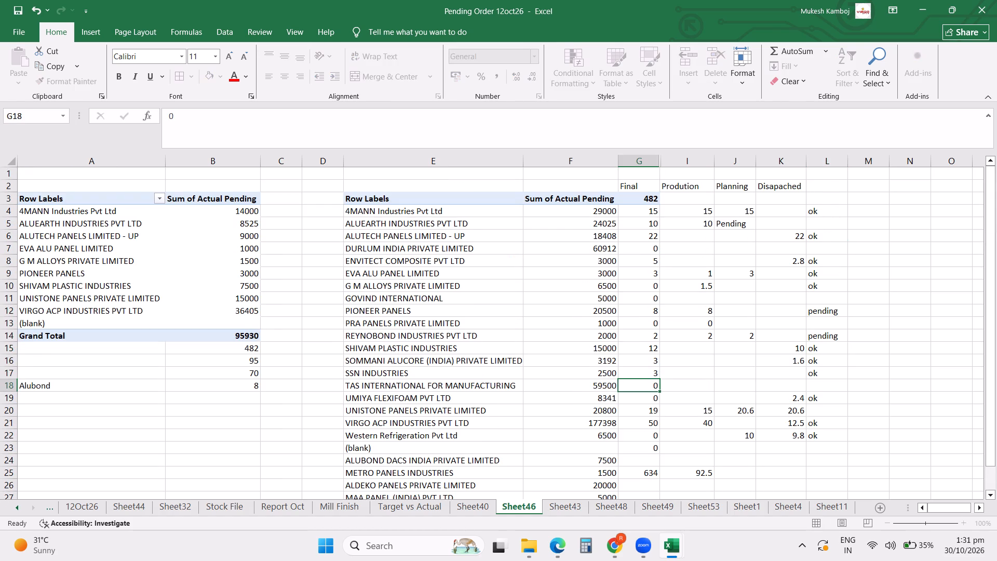
Check the Final figures customer by customer, from 4MANN Industries down to SHIVAM PLASTIC INDUSTRIES.
{"action": "scroll", "coordinate": [647, 355], "scroll_direction": "up", "scroll_amount": 3}
{"action": "left_click", "coordinate": [644, 211]}
{"action": "key", "text": "Down"}
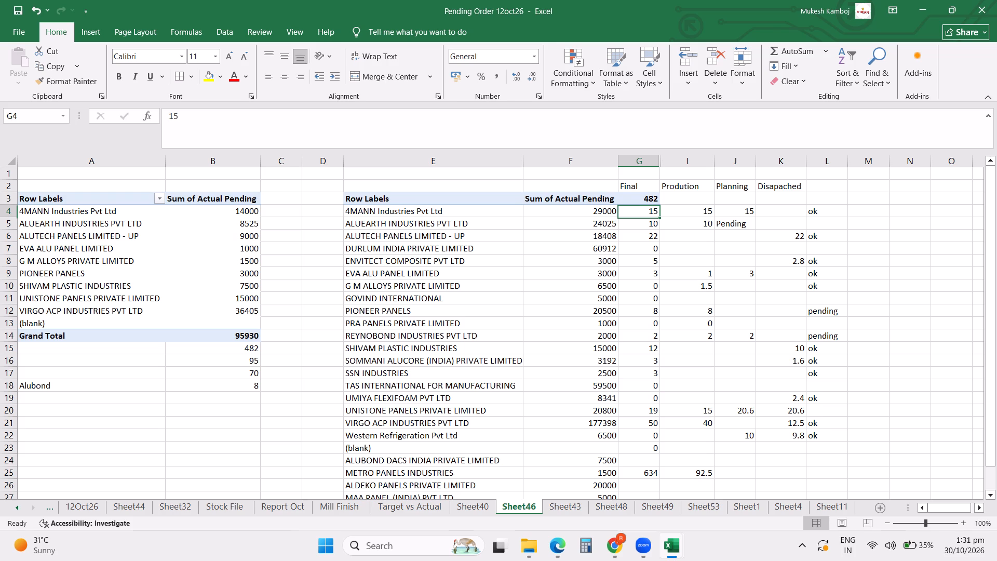
{"action": "key", "text": "Down"}
{"action": "key", "text": "Down"}
{"action": "key", "text": "Down"}
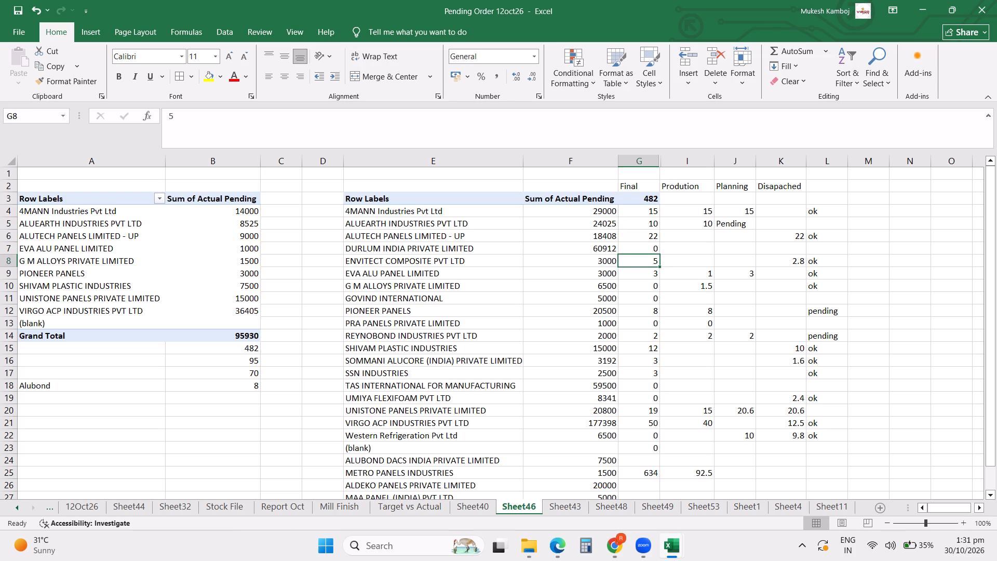
{"action": "key", "text": "Down"}
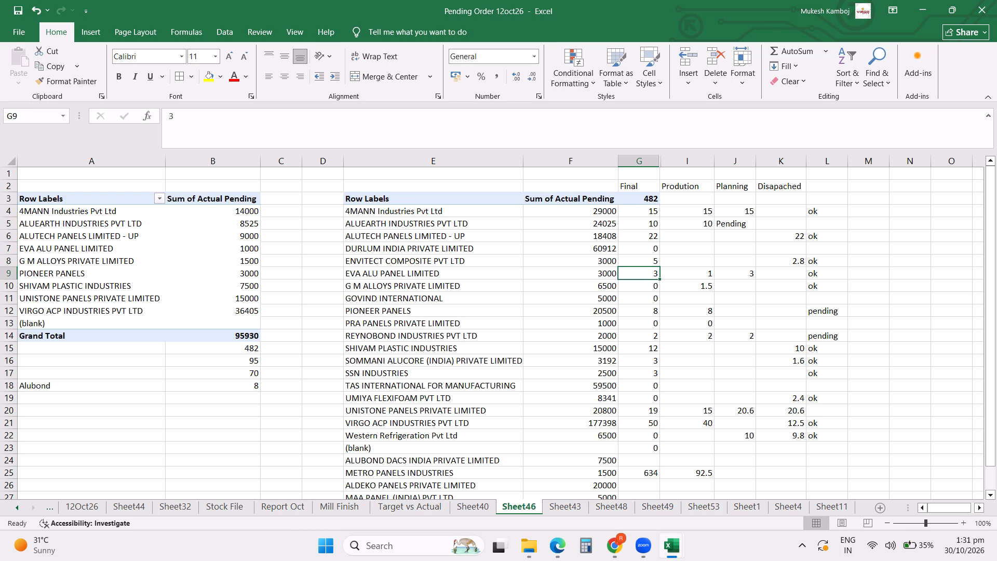
{"action": "key", "text": "Down"}
{"action": "key", "text": "Down"}
{"action": "key", "text": "Down"}
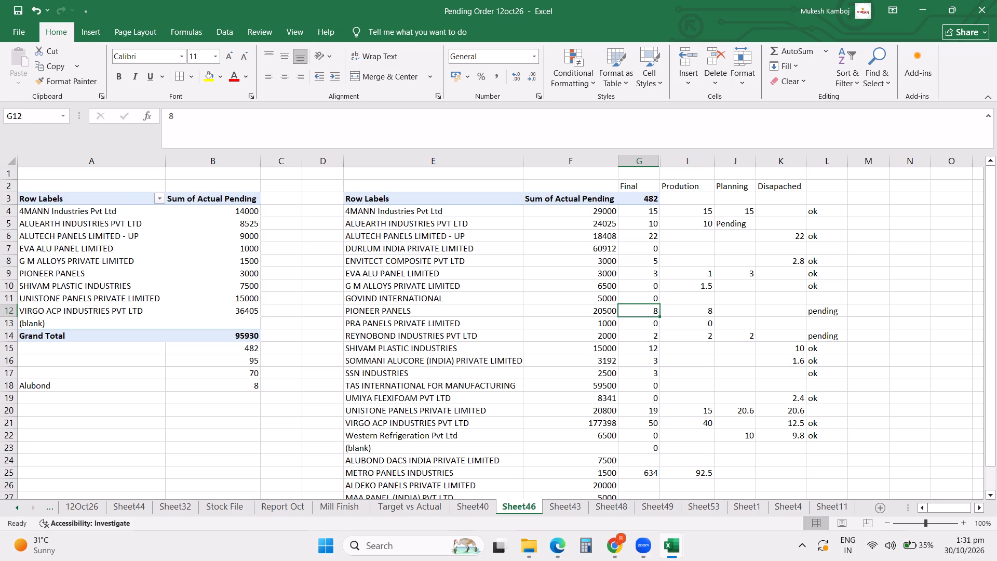
{"action": "key", "text": "Down"}
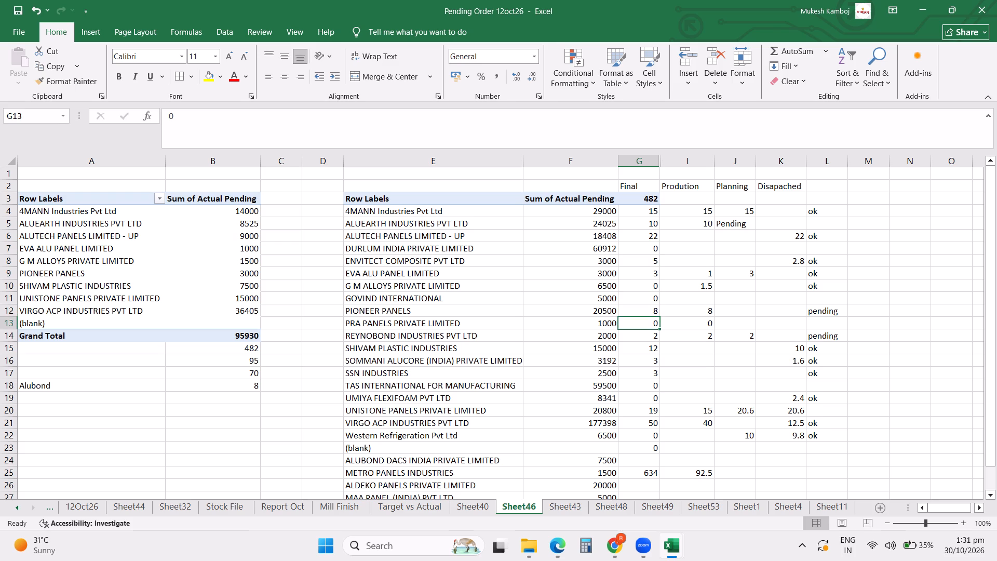
{"action": "key", "text": "Down"}
{"action": "key", "text": "Down"}
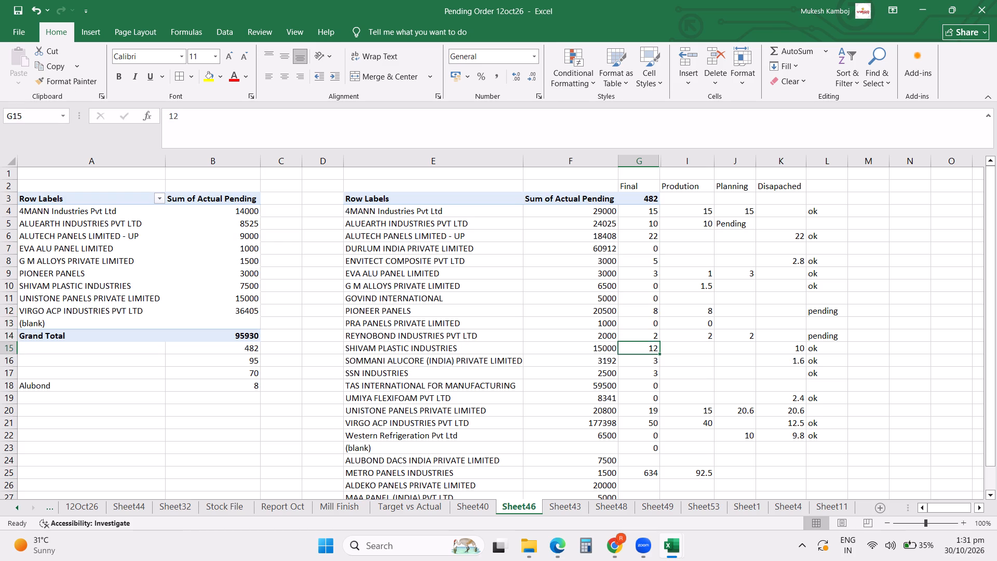
Set the Final figure for SOMMANI ALUCORE to 1.5.
{"action": "key", "text": "Down"}
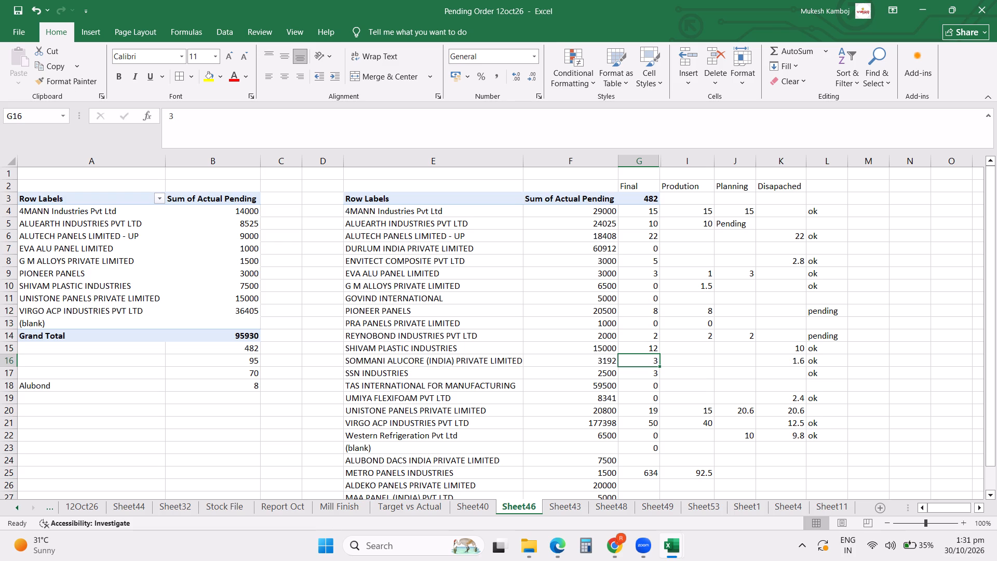
{"action": "key", "text": "Down"}
{"action": "key", "text": "Up"}
{"action": "type", "text": "1.5"}
{"action": "key", "text": "Return"}
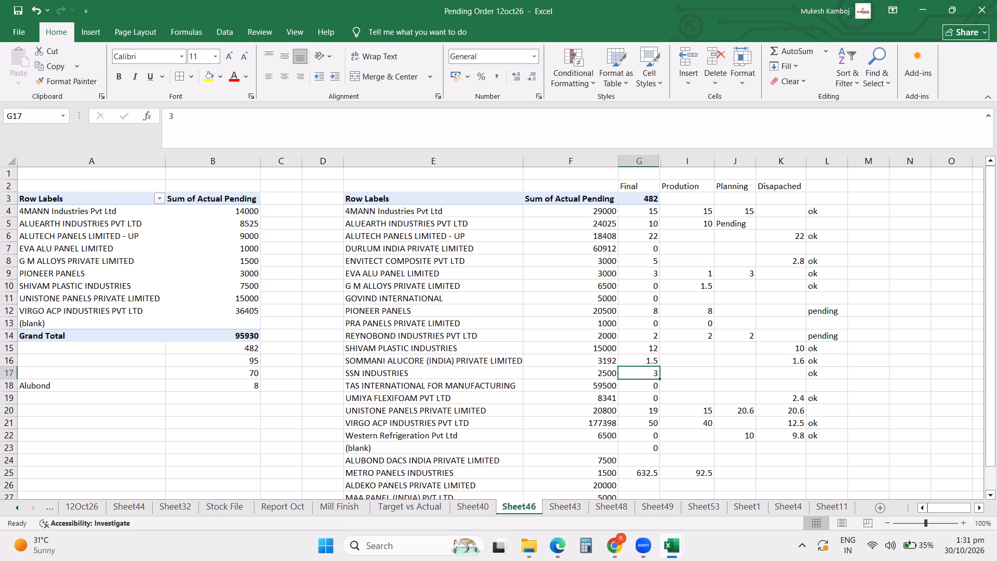
Set the Final figure for UMIYA FLEXIFOAM PVT LTD to 2.4, keeping the UNISTONE PANELS Final figure as it is.
{"action": "key", "text": "Down"}
{"action": "key", "text": "Down"}
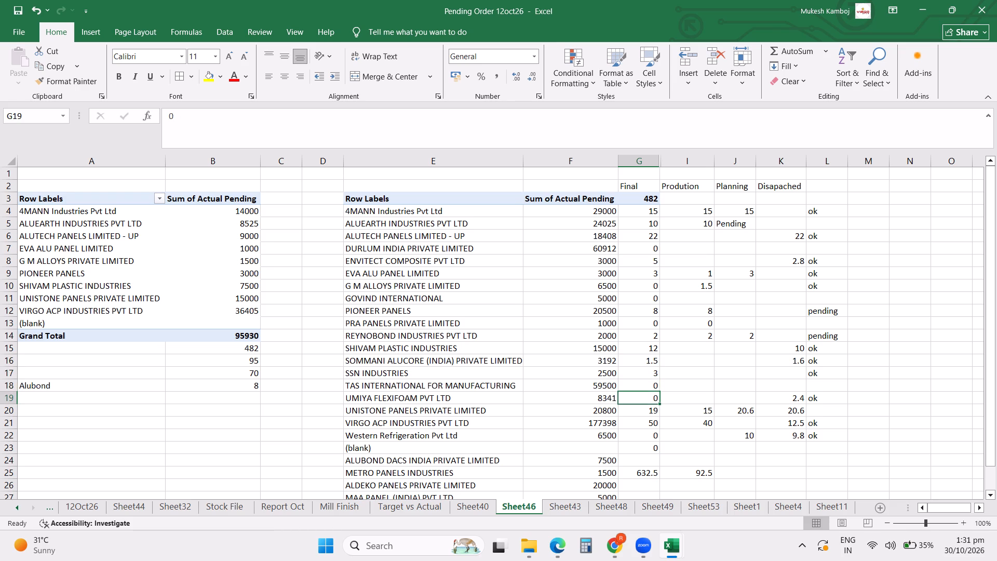
{"action": "type", "text": "2.4"}
{"action": "key", "text": "Return"}
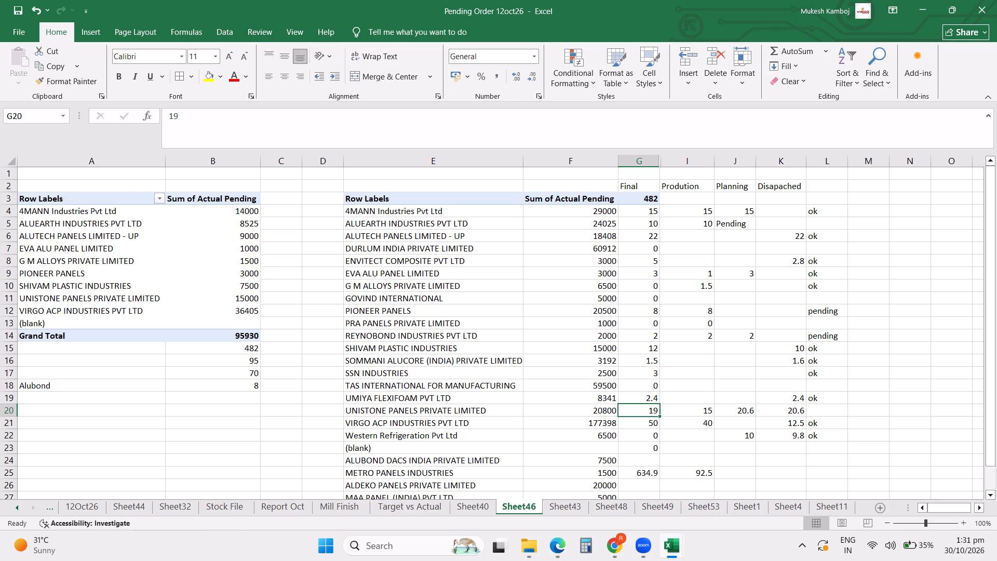
{"action": "key", "text": "Return"}
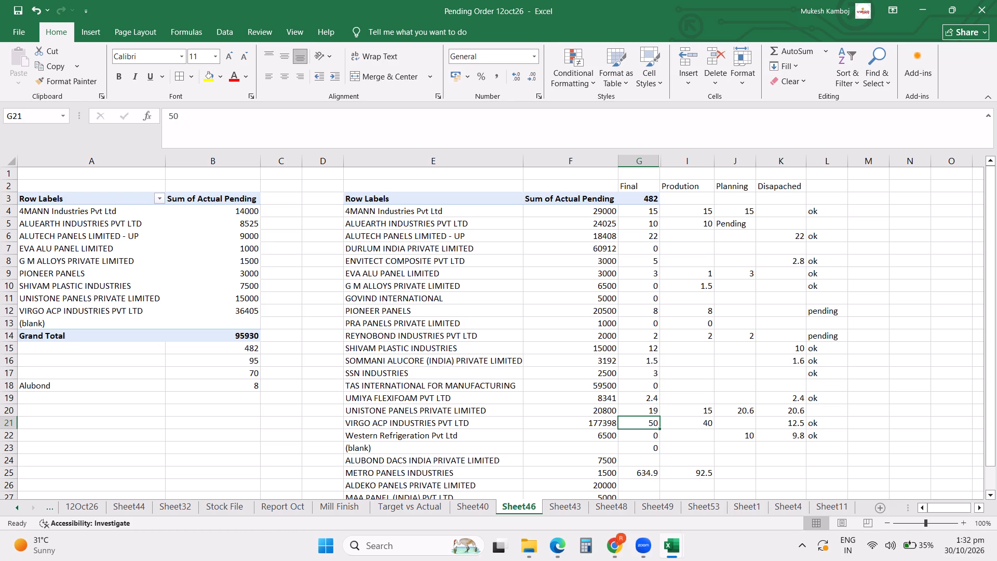
Set the Final figure for Western Refrigeration Pvt Ltd to 8.
{"action": "key", "text": "Return"}
{"action": "key", "text": "8"}
{"action": "key", "text": "Return"}
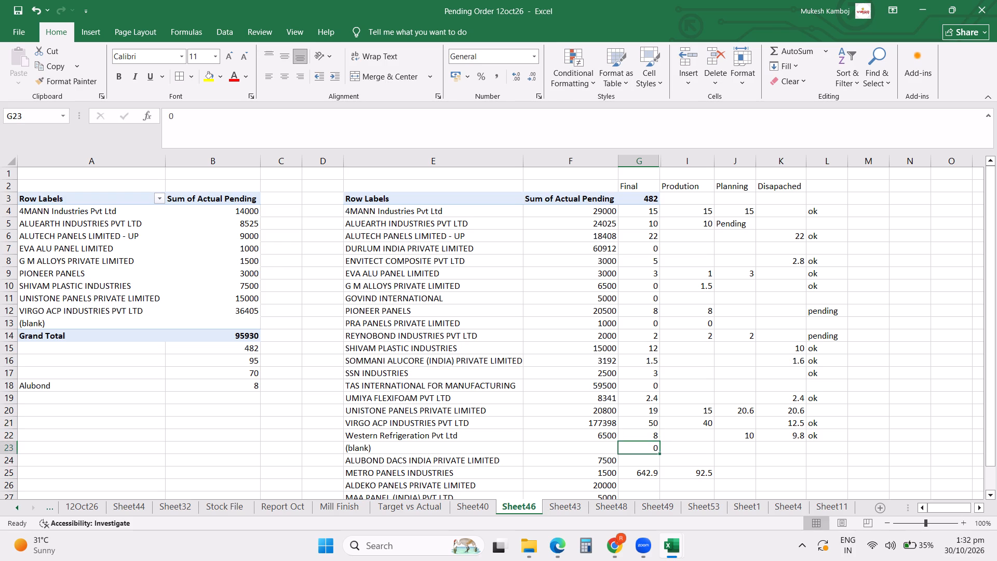
Enter 642.9 as the Final figure in the (blank) row.
{"action": "scroll", "coordinate": [669, 219], "scroll_direction": "down", "scroll_amount": 2}
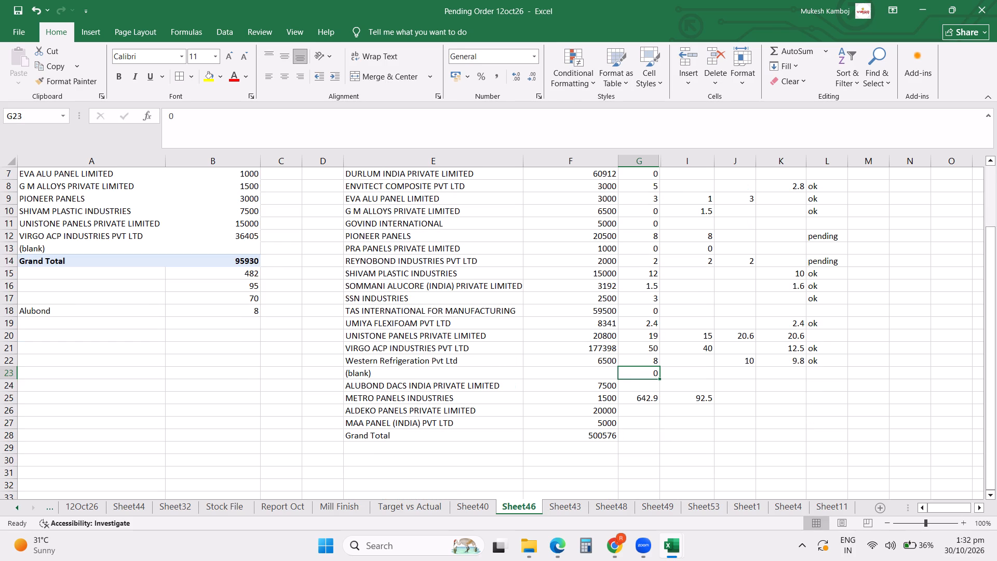
{"action": "type", "text": "642.9"}
{"action": "key", "text": "Return"}
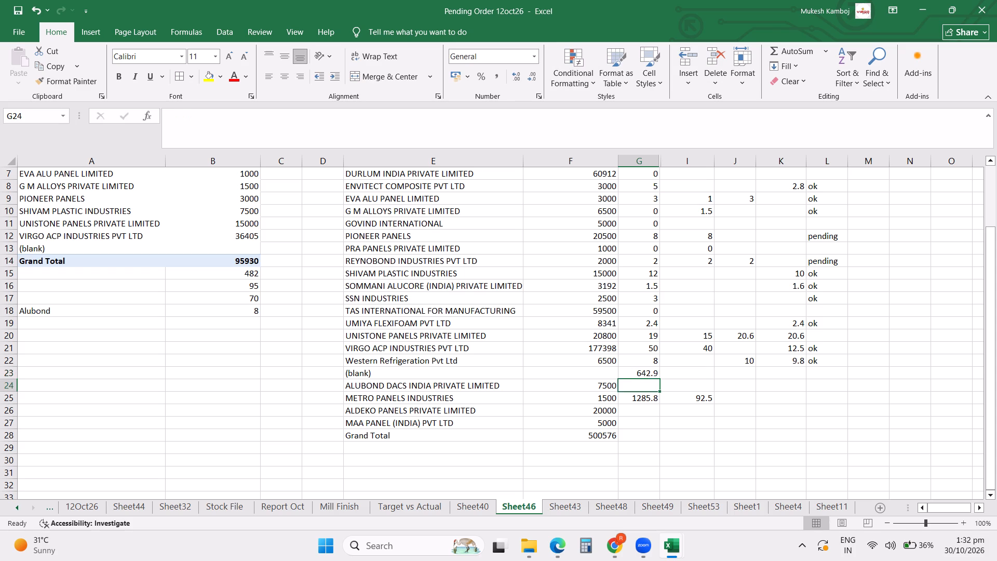
Hide rows 24 to 28, from ALUBOND DACS INDIA down to the Grand Total.
{"action": "left_click", "coordinate": [6, 378]}
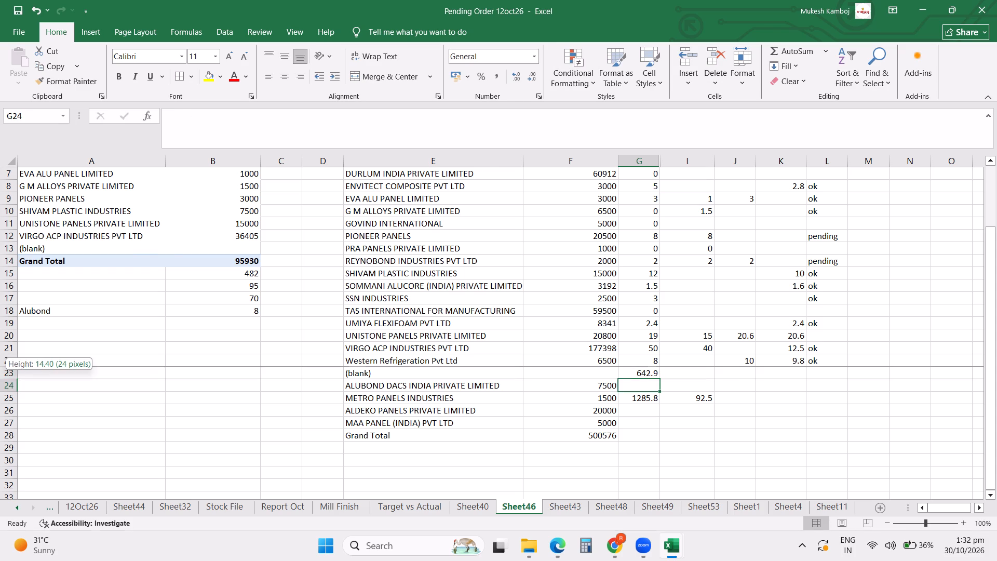
{"action": "left_click_drag", "start_coordinate": [7, 387], "coordinate": [6, 431]}
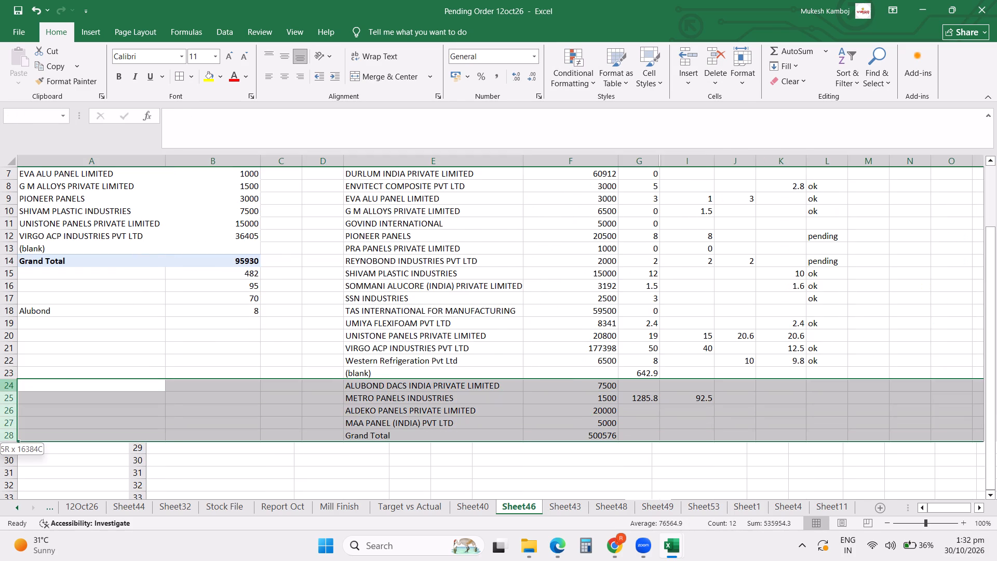
{"action": "left_click_drag", "start_coordinate": [6, 431], "coordinate": [6, 432]}
{"action": "right_click", "coordinate": [6, 432]}
{"action": "left_click", "coordinate": [38, 409]}
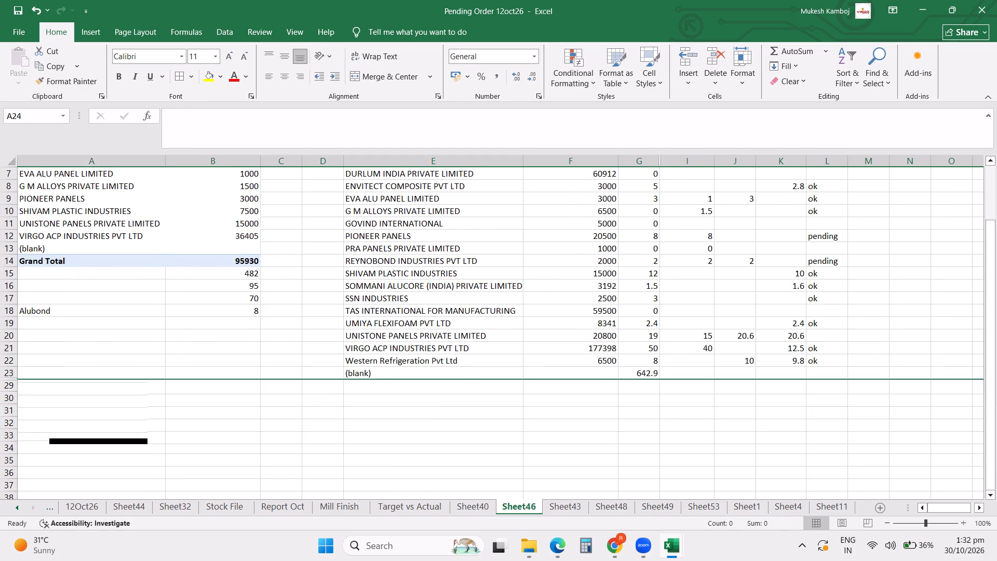
{"action": "left_click", "coordinate": [794, 408]}
{"action": "scroll", "coordinate": [787, 411], "scroll_direction": "up", "scroll_amount": 4}
{"action": "left_click", "coordinate": [937, 388]}
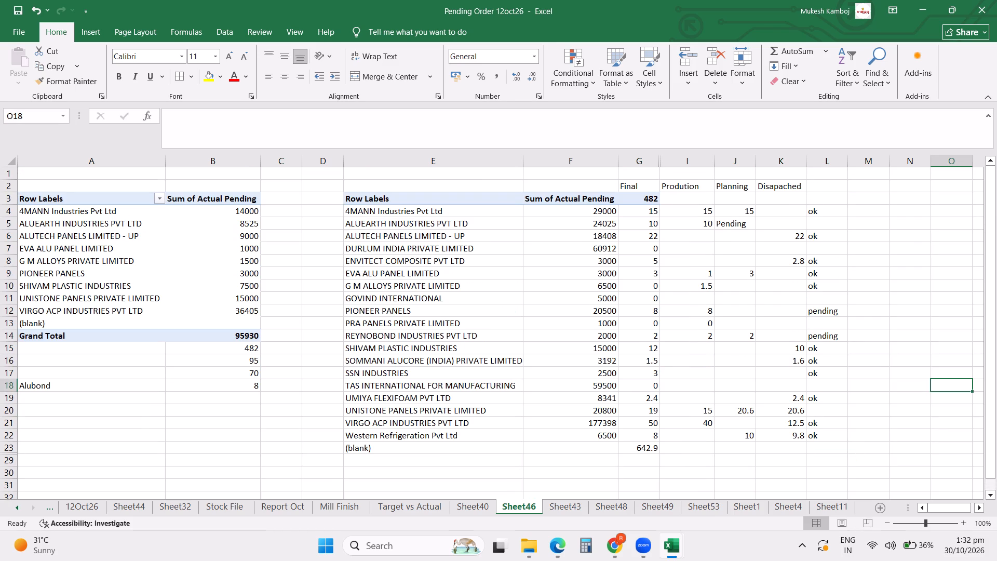
Highlight the PIONEER PANELS row in yellow from column E to column L.
{"action": "left_click_drag", "start_coordinate": [415, 309], "coordinate": [818, 311]}
{"action": "left_click", "coordinate": [205, 81]}
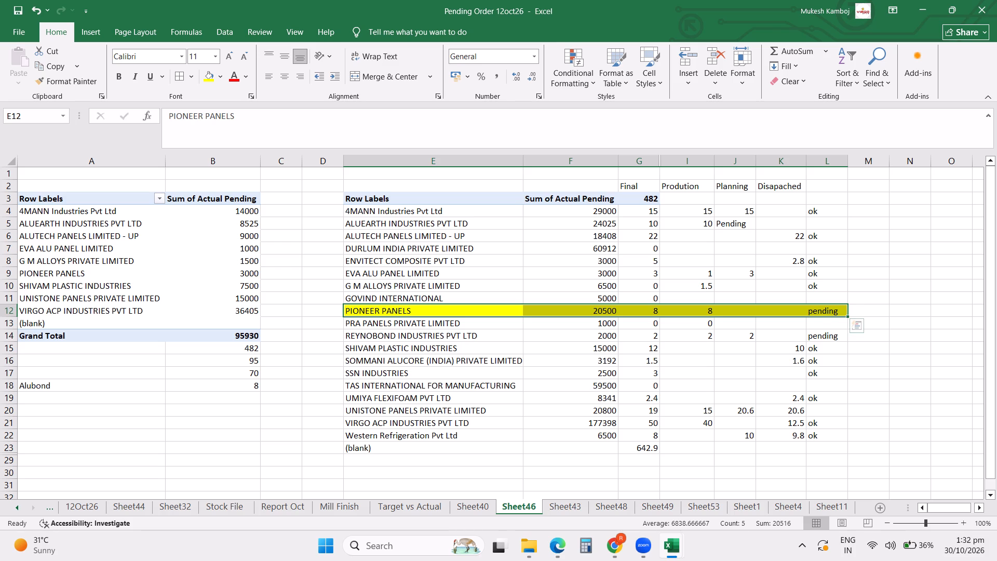
Mark ALUEARTH INDUSTRIES as pending in column L and clear its Pending entry from the Planning column.
{"action": "left_click", "coordinate": [814, 223]}
{"action": "type", "text": "pe"}
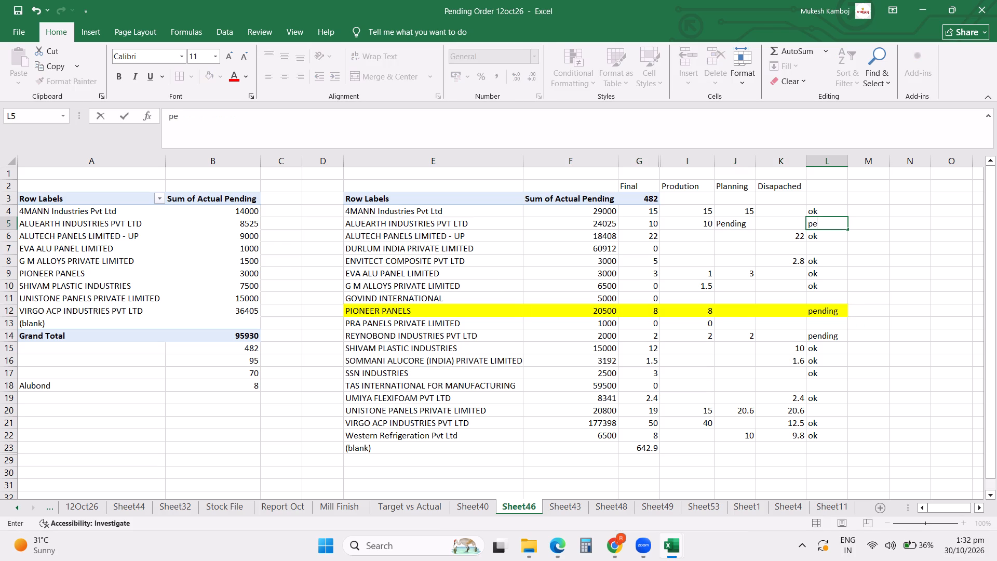
{"action": "type", "text": "ndinf"}
{"action": "key", "text": "BackSpace"}
{"action": "key", "text": "g"}
{"action": "key", "text": "Return"}
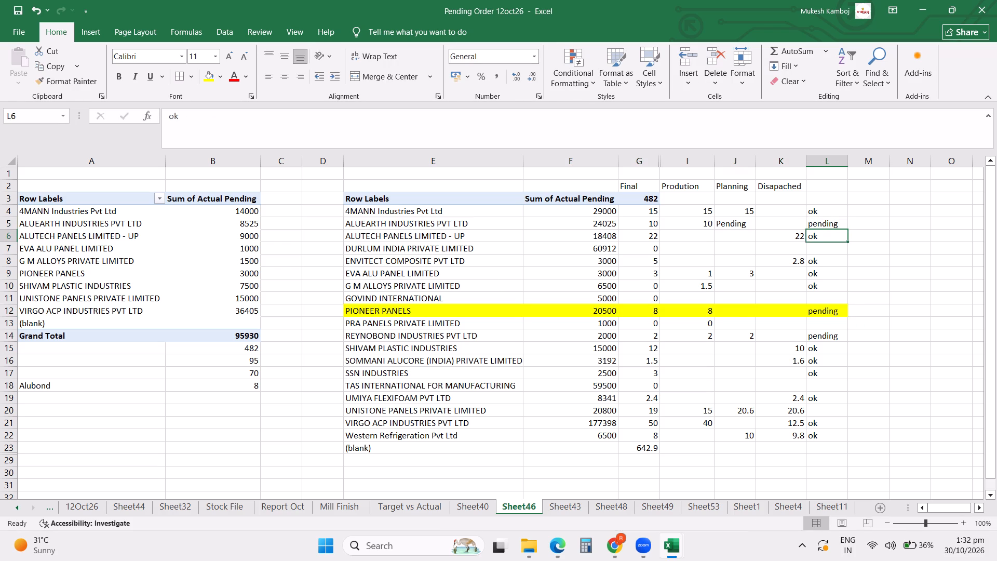
{"action": "left_click", "coordinate": [728, 233]}
{"action": "left_click", "coordinate": [731, 223]}
{"action": "key", "text": "Delete"}
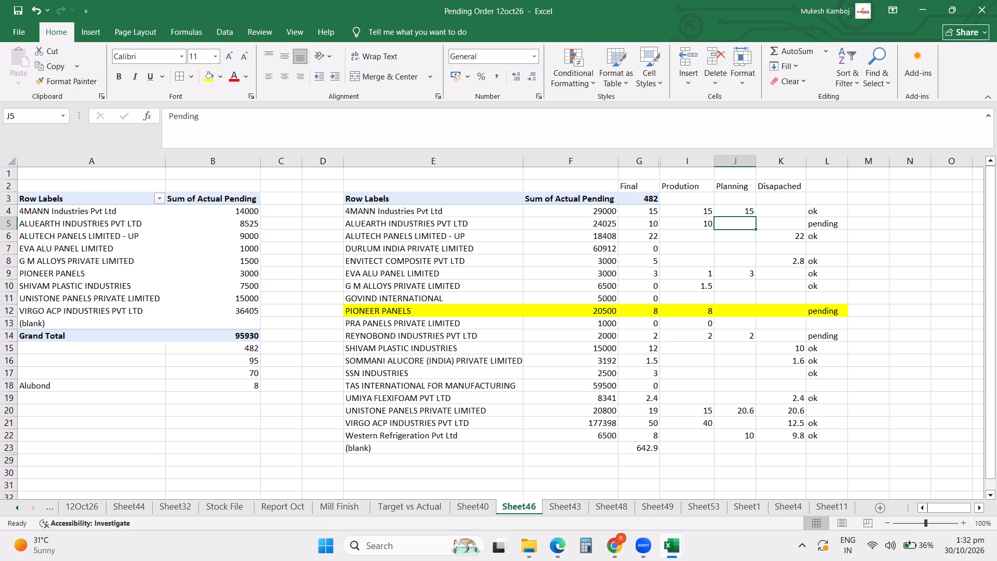
Highlight the ALUEARTH INDUSTRIES and REYNOBOND INDUSTRIES rows of the second summary in yellow from column E to column L.
{"action": "left_click_drag", "start_coordinate": [375, 220], "coordinate": [652, 216]}
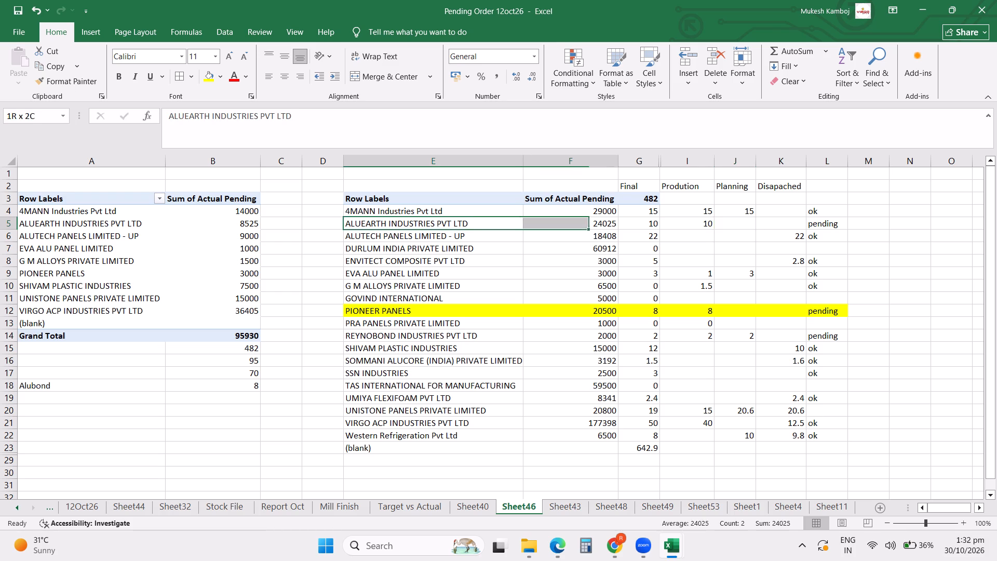
{"action": "left_click_drag", "start_coordinate": [652, 216], "coordinate": [813, 224]}
{"action": "left_click", "coordinate": [212, 81]}
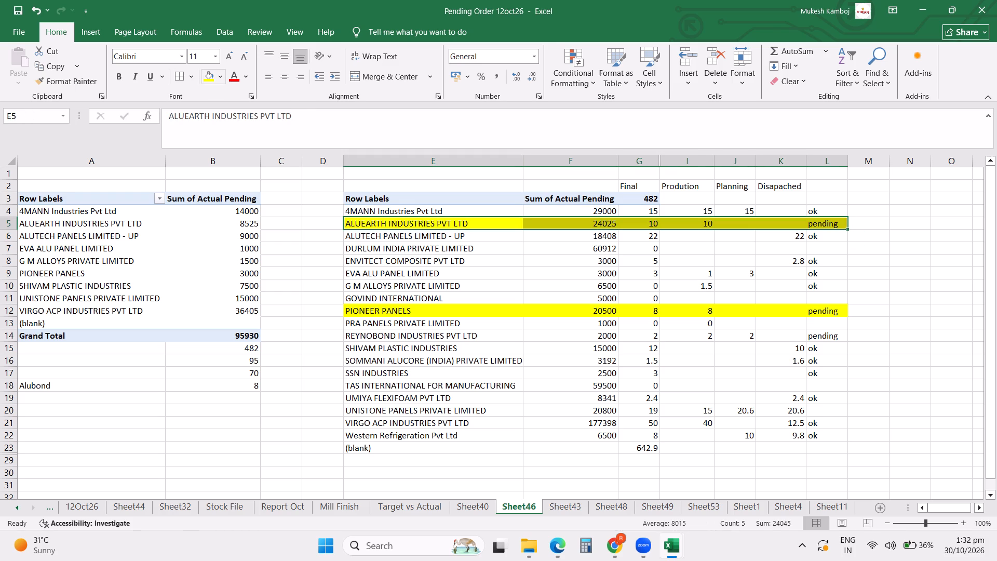
{"action": "left_click_drag", "start_coordinate": [457, 335], "coordinate": [810, 338]}
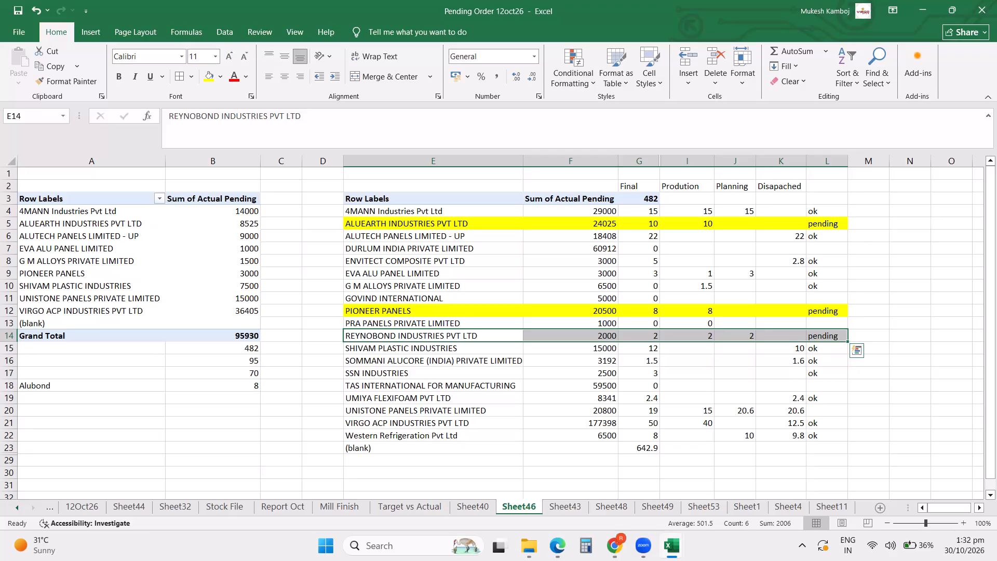
{"action": "left_click", "coordinate": [208, 79]}
{"action": "left_click", "coordinate": [867, 272]}
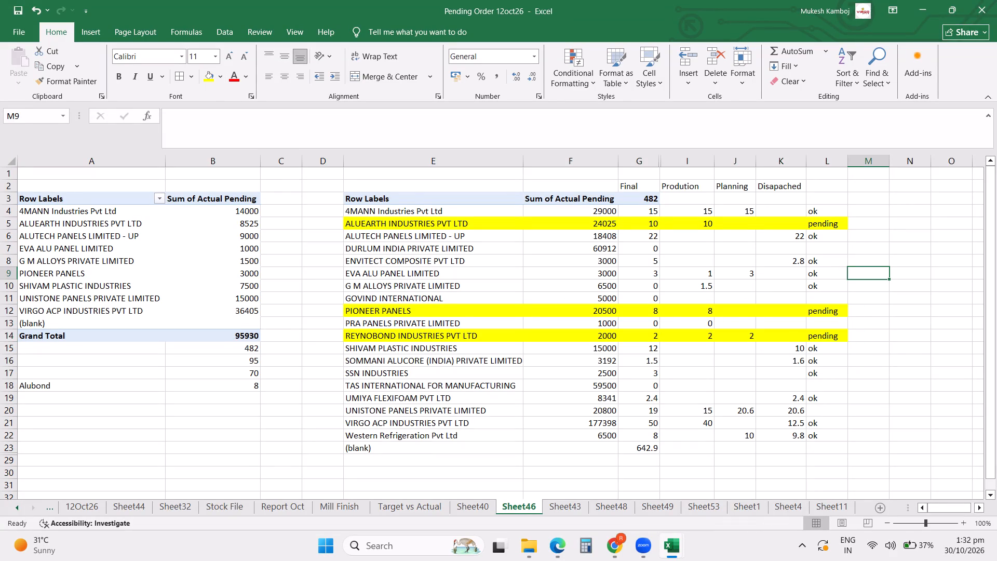
Apply all borders to the summary table in E2:L23.
{"action": "left_click_drag", "start_coordinate": [412, 198], "coordinate": [791, 201]}
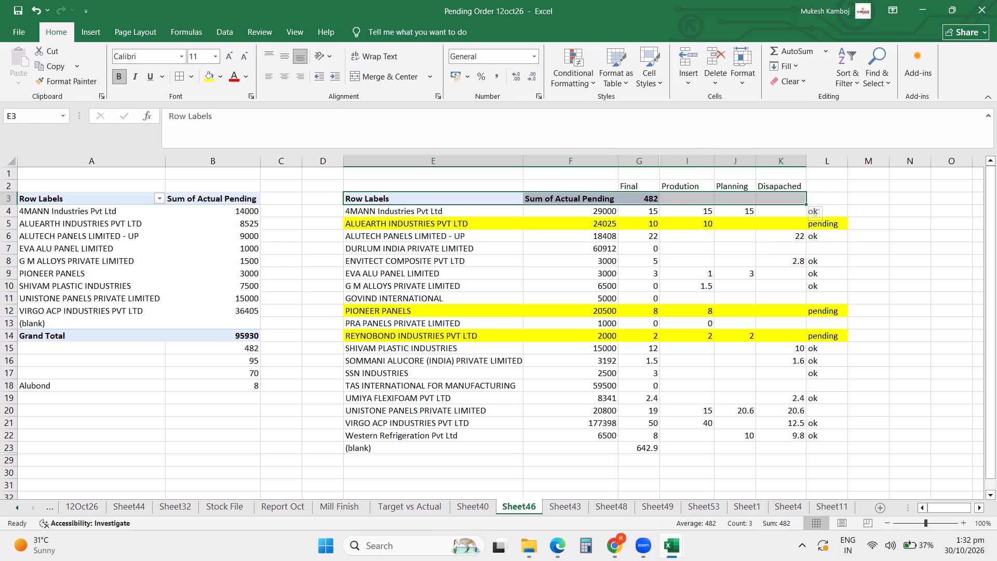
{"action": "left_click_drag", "start_coordinate": [459, 185], "coordinate": [833, 440]}
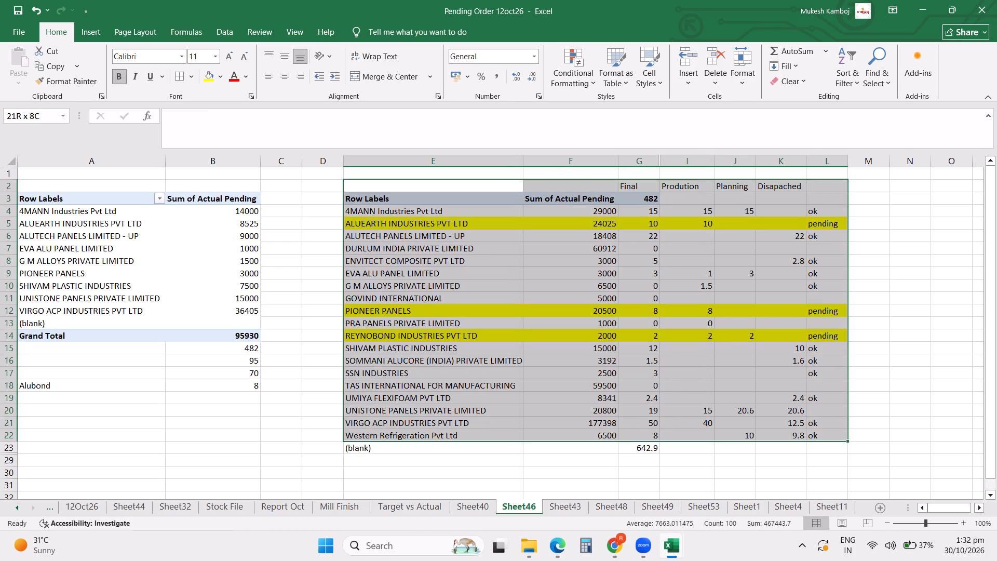
{"action": "left_click_drag", "start_coordinate": [833, 440], "coordinate": [831, 446]}
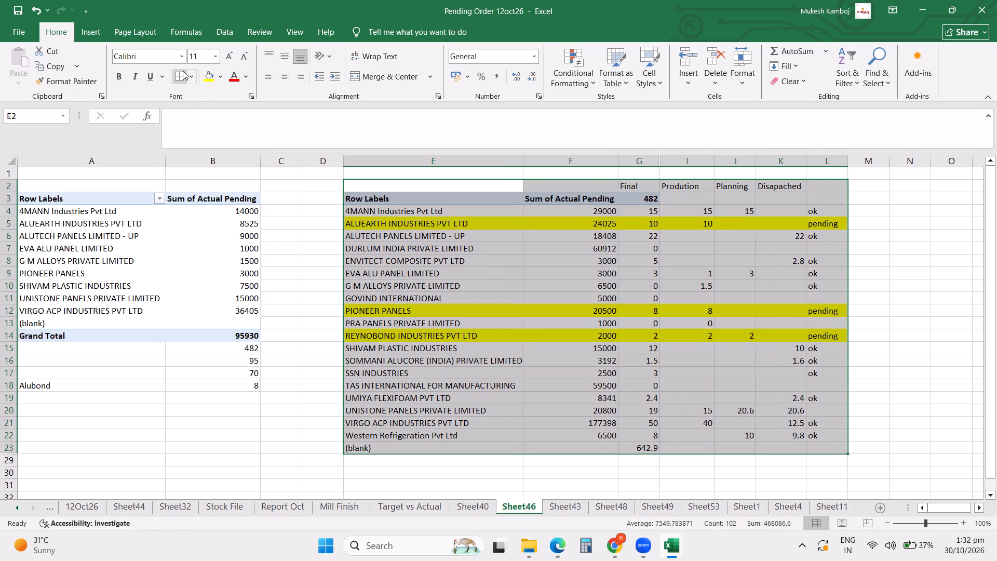
{"action": "left_click", "coordinate": [183, 71]}
{"action": "left_click", "coordinate": [881, 284]}
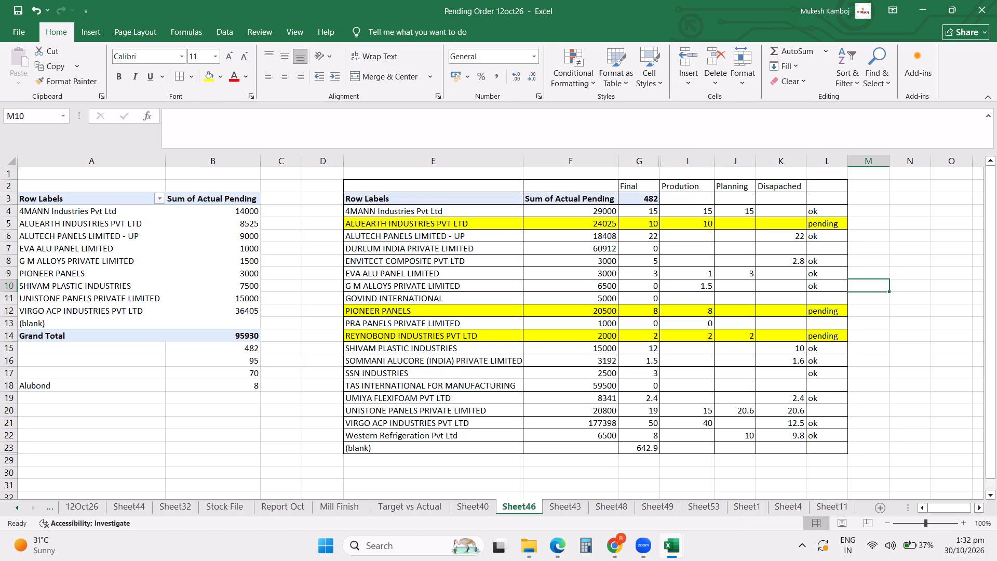
Copy the Row Labels header's formatting onto cells I3:L3 and the column headings in G2:L2 with Format Painter.
{"action": "left_click", "coordinate": [379, 201]}
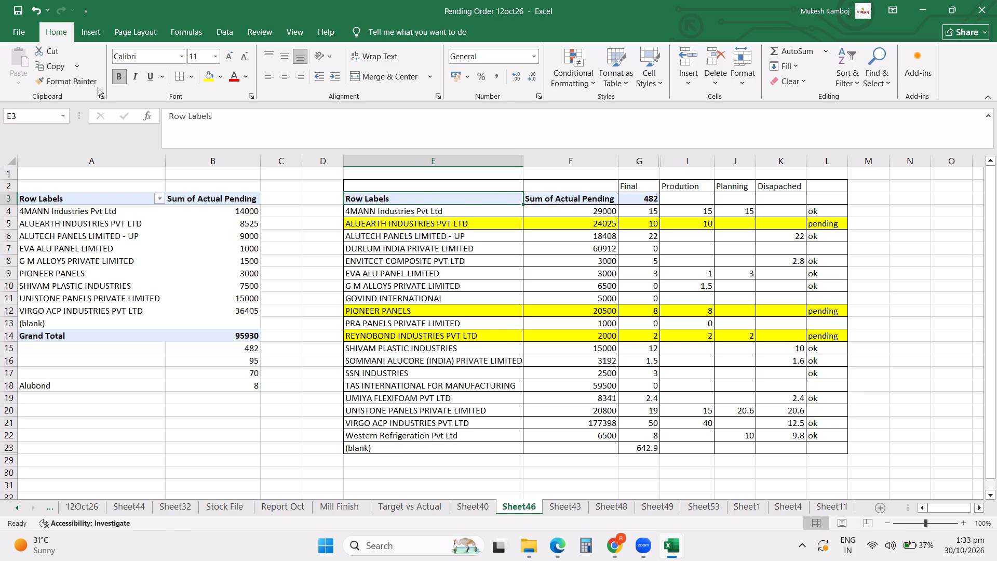
{"action": "left_click", "coordinate": [76, 83]}
{"action": "left_click_drag", "start_coordinate": [700, 194], "coordinate": [748, 194]}
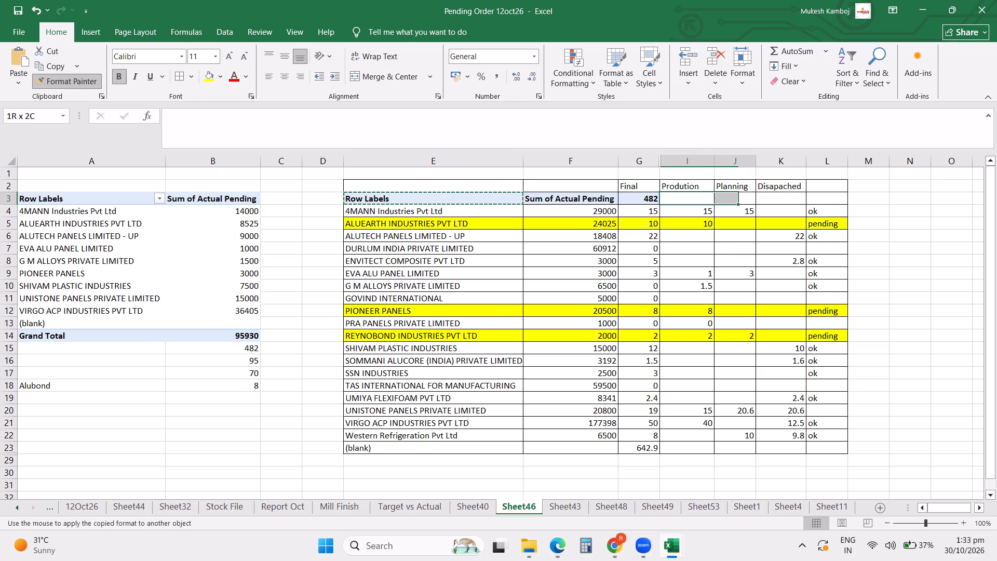
{"action": "left_click_drag", "start_coordinate": [748, 194], "coordinate": [816, 195]}
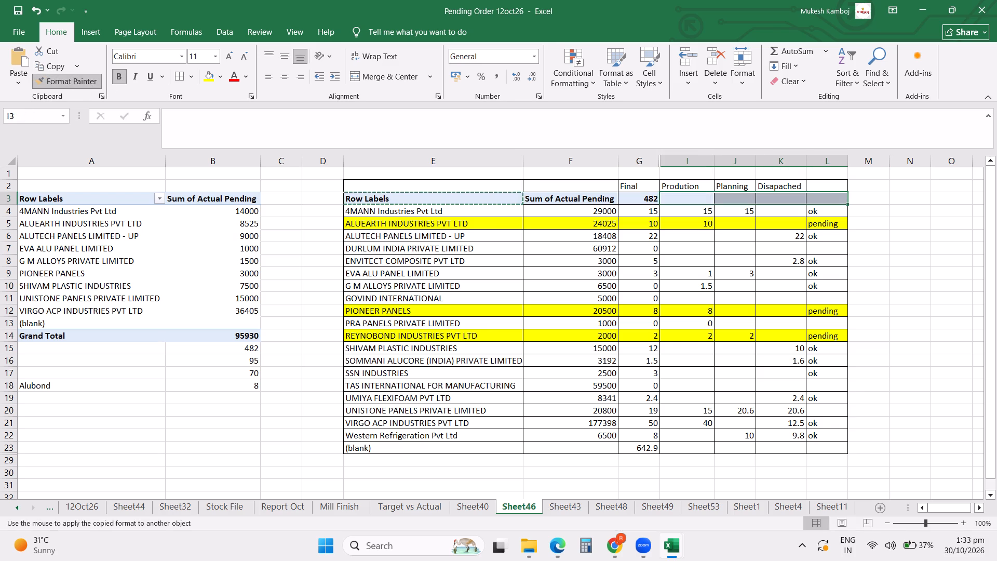
{"action": "left_click", "coordinate": [353, 201]}
{"action": "left_click", "coordinate": [86, 79]}
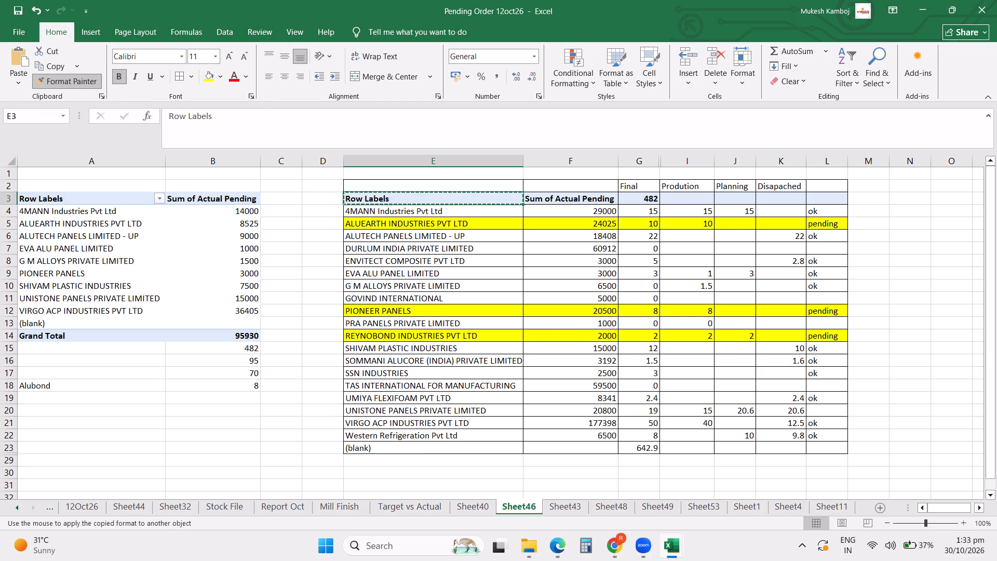
{"action": "left_click_drag", "start_coordinate": [637, 184], "coordinate": [813, 189]}
{"action": "left_click", "coordinate": [921, 207]}
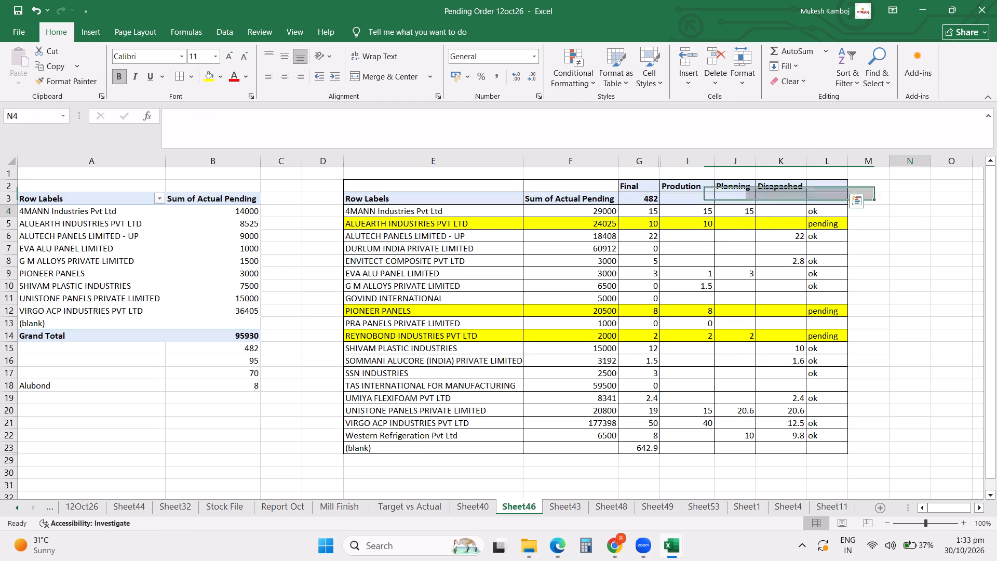
{"action": "left_click", "coordinate": [891, 229]}
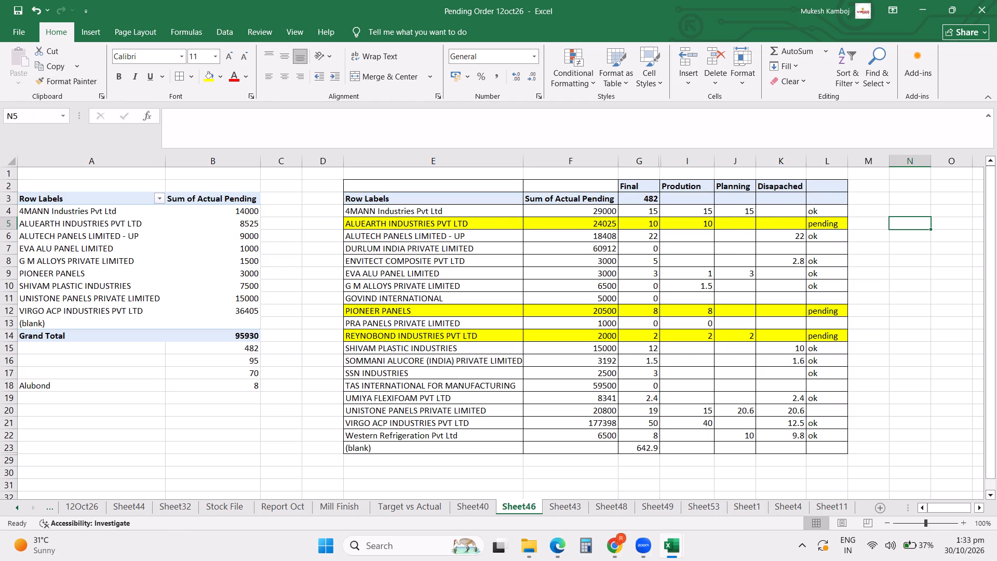
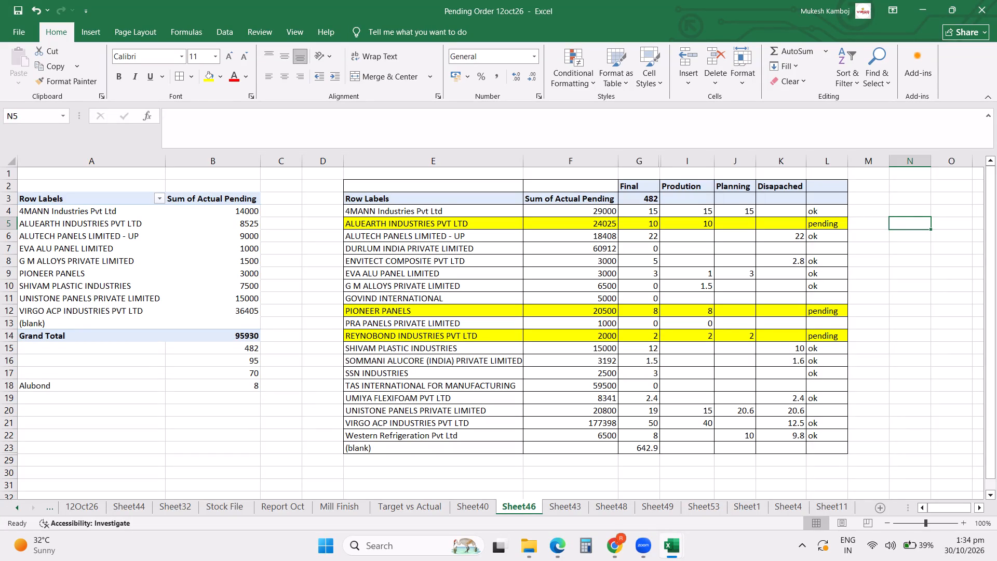
Review the Prodution column entries in the second summary from 4MANN Industries down to REYNOBOND INDUSTRIES.
{"action": "left_click_drag", "start_coordinate": [697, 206], "coordinate": [712, 420]}
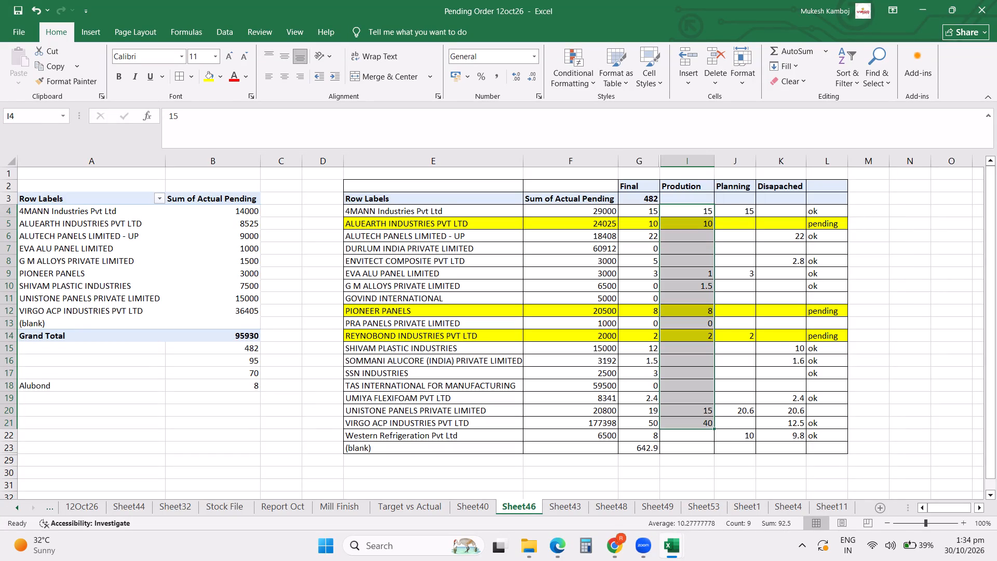
{"action": "left_click", "coordinate": [679, 215]}
{"action": "left_click", "coordinate": [706, 211]}
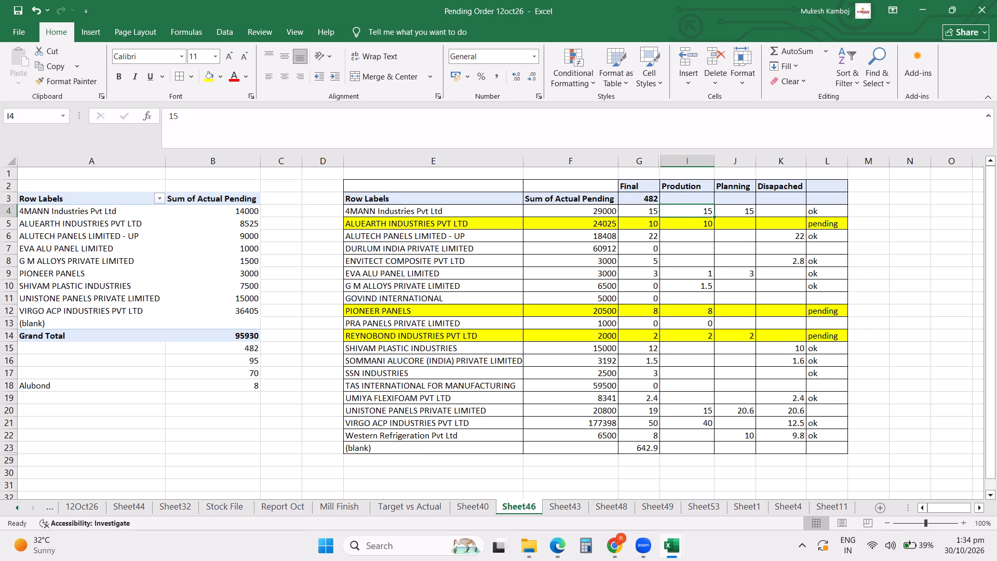
{"action": "left_click", "coordinate": [702, 224]}
{"action": "left_click", "coordinate": [704, 250]}
{"action": "left_click", "coordinate": [703, 287]}
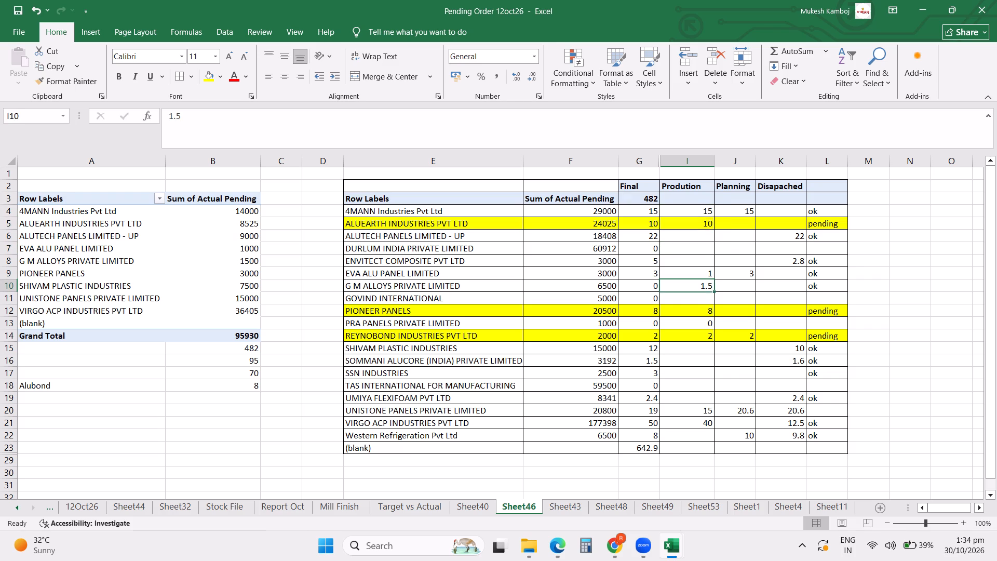
{"action": "left_click", "coordinate": [702, 304]}
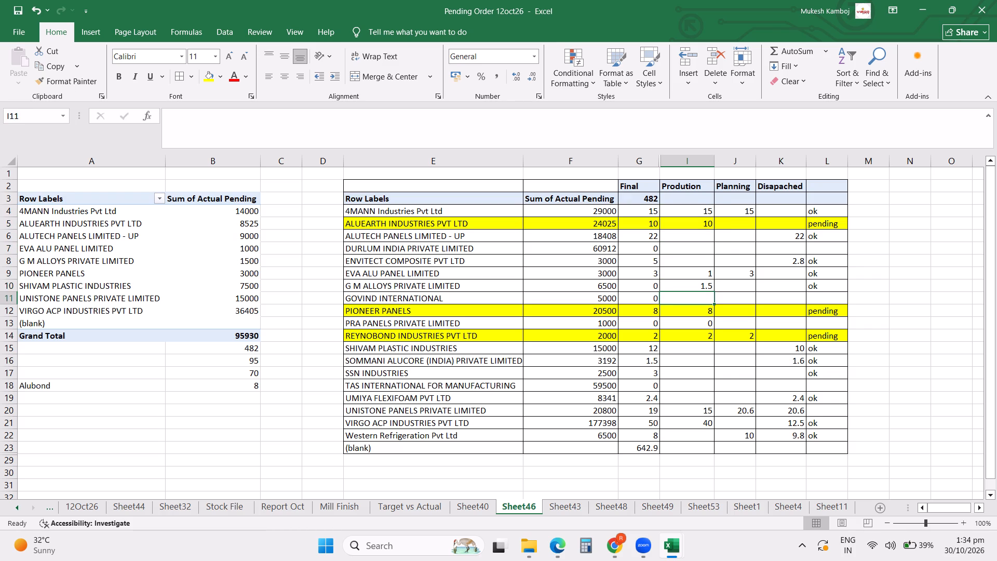
{"action": "left_click", "coordinate": [700, 332]}
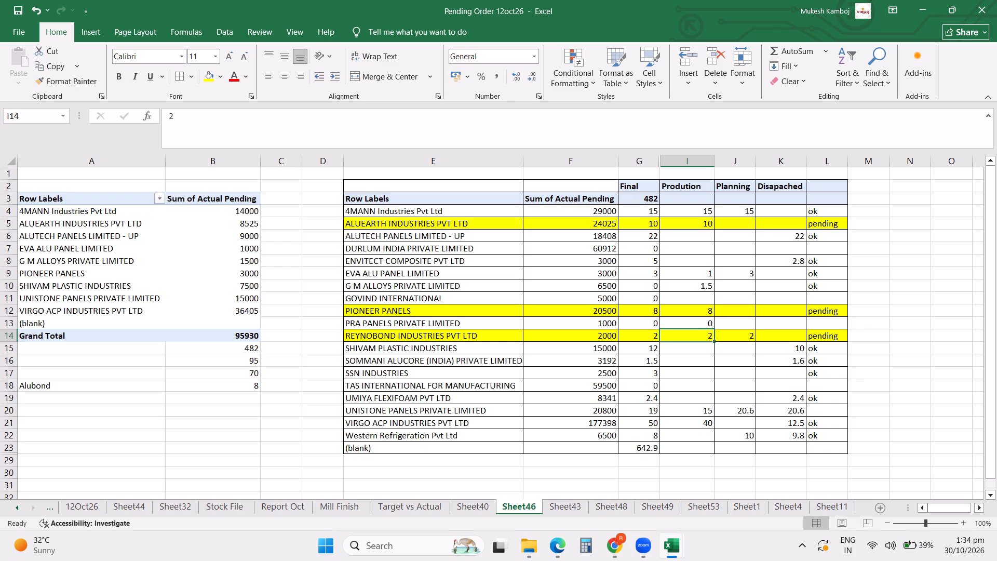
Fill in the Prodution column with 12 for SHIVAM PLASTIC INDUSTRIES, 1.5 for SOMMANI ALUCORE and 3 for SSN INDUSTRIES.
{"action": "left_click", "coordinate": [698, 345]}
{"action": "type", "text": "12"}
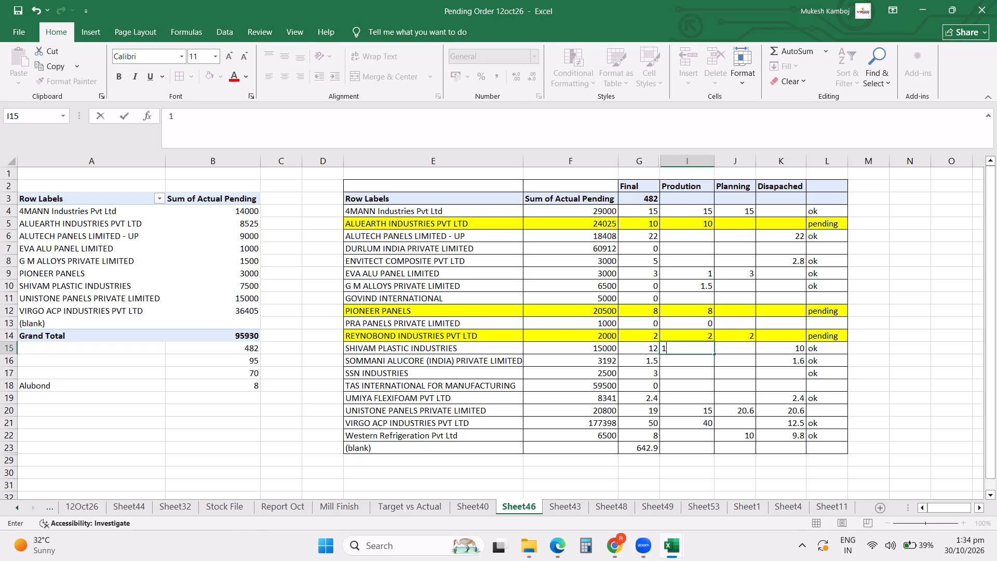
{"action": "key", "text": "Return"}
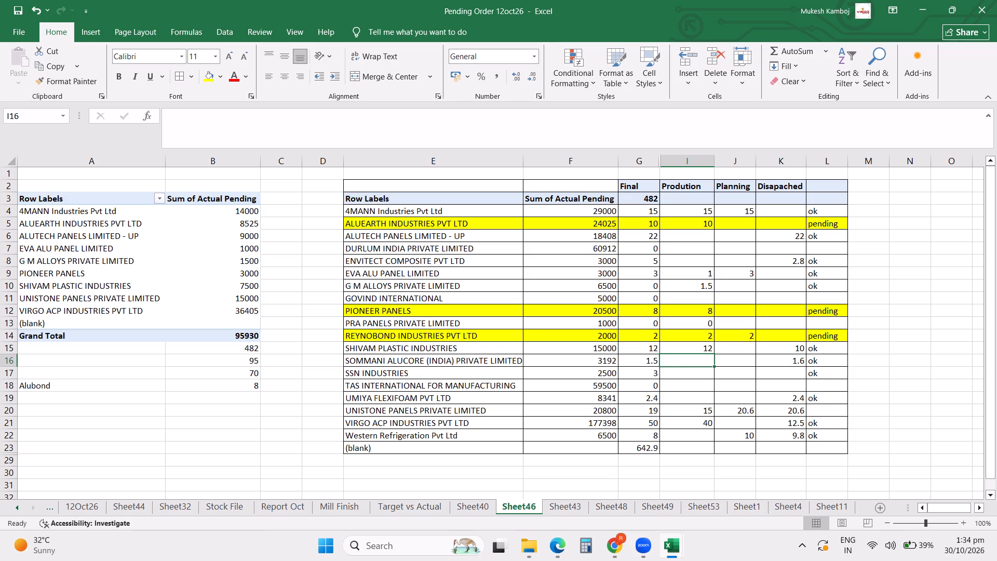
{"action": "key", "text": "3"}
{"action": "key", "text": "BackSpace"}
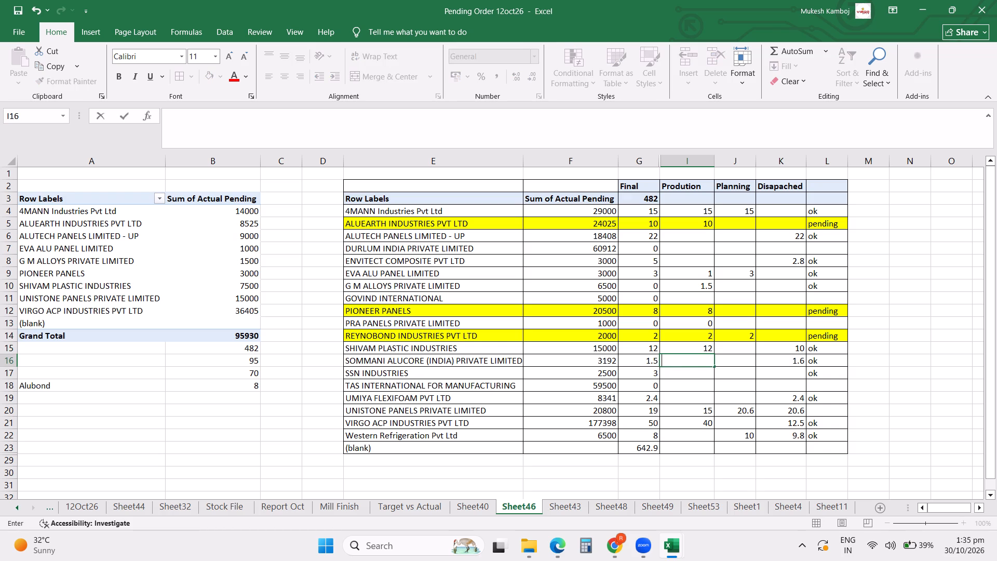
{"action": "type", "text": "1.5"}
{"action": "key", "text": "Return"}
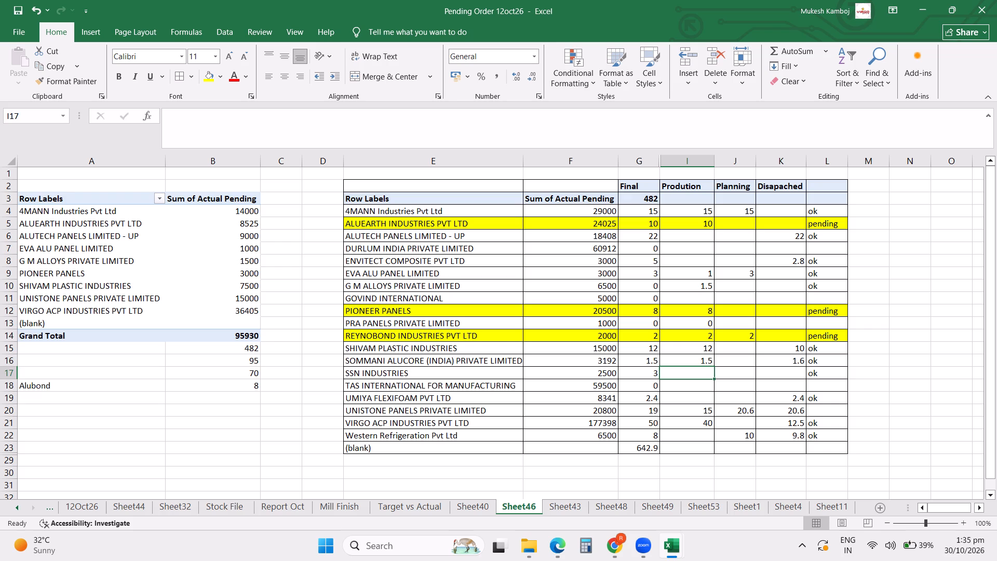
{"action": "key", "text": "3"}
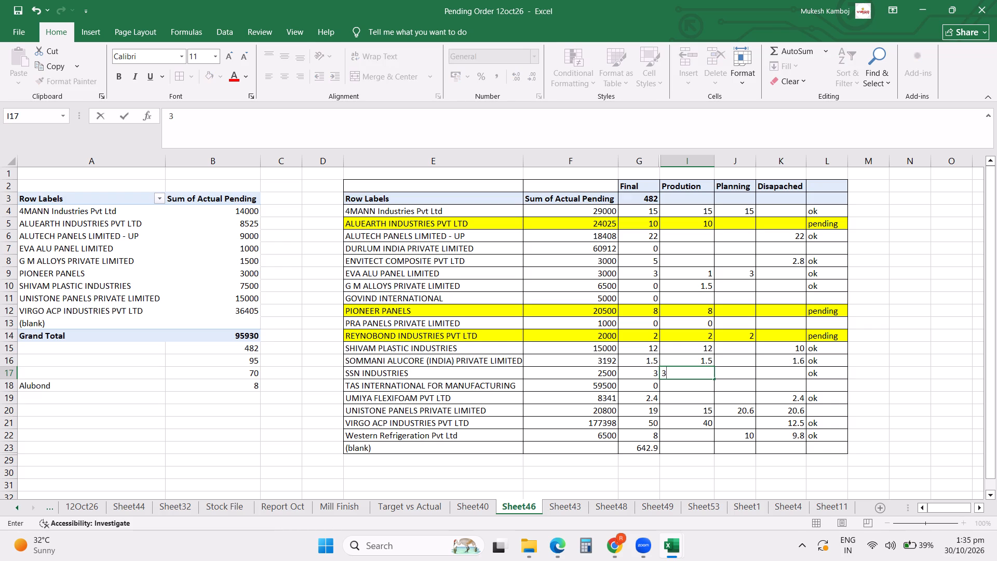
{"action": "key", "text": "Return"}
{"action": "key", "text": "Return"}
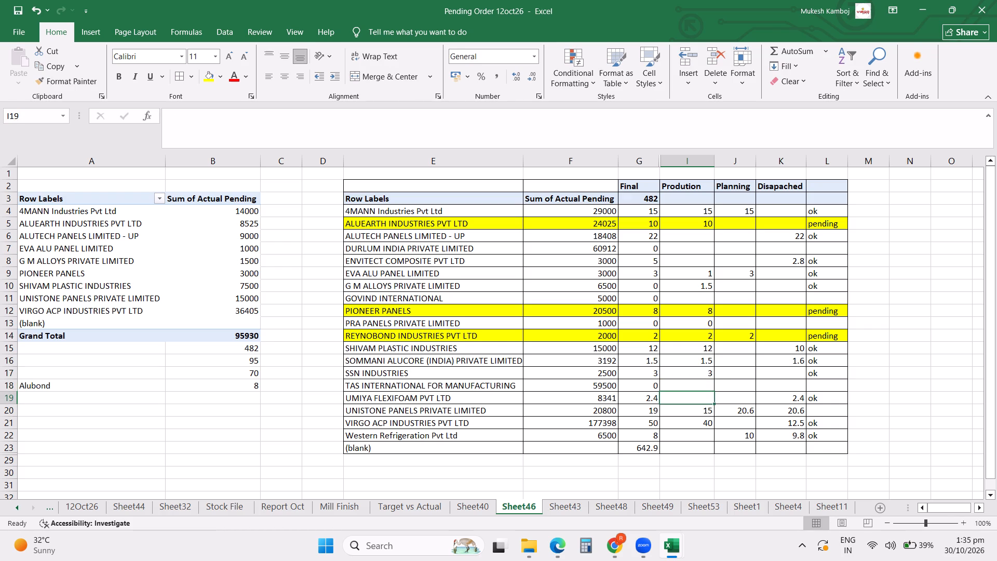
Set the Prodution figures to 2.24 for UMIYA FLEXIFOAM, 19 for UNISTONE PANELS and 8 for Western Refrigeration.
{"action": "type", "text": "2.24"}
{"action": "key", "text": "Return"}
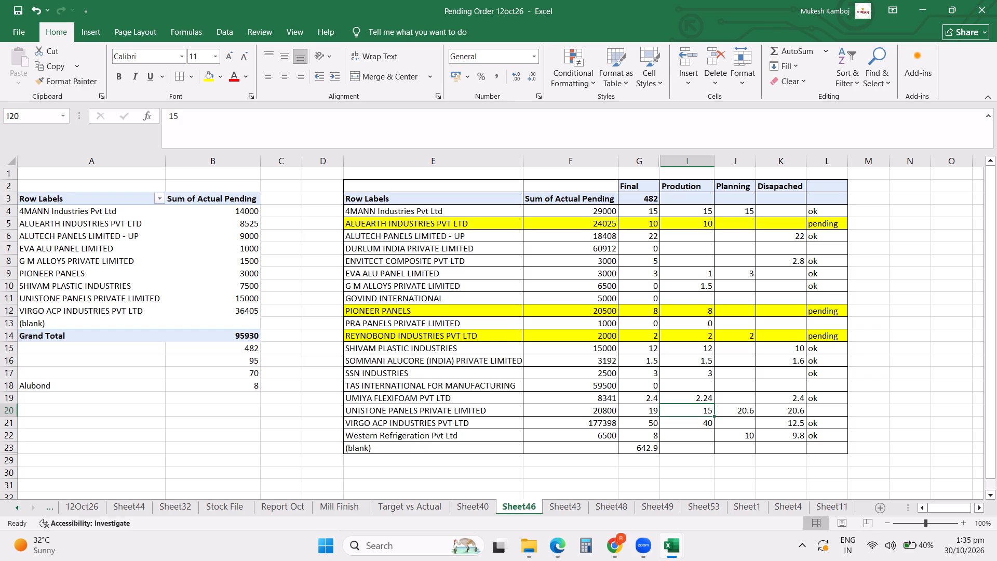
{"action": "type", "text": "19"}
{"action": "key", "text": "Return"}
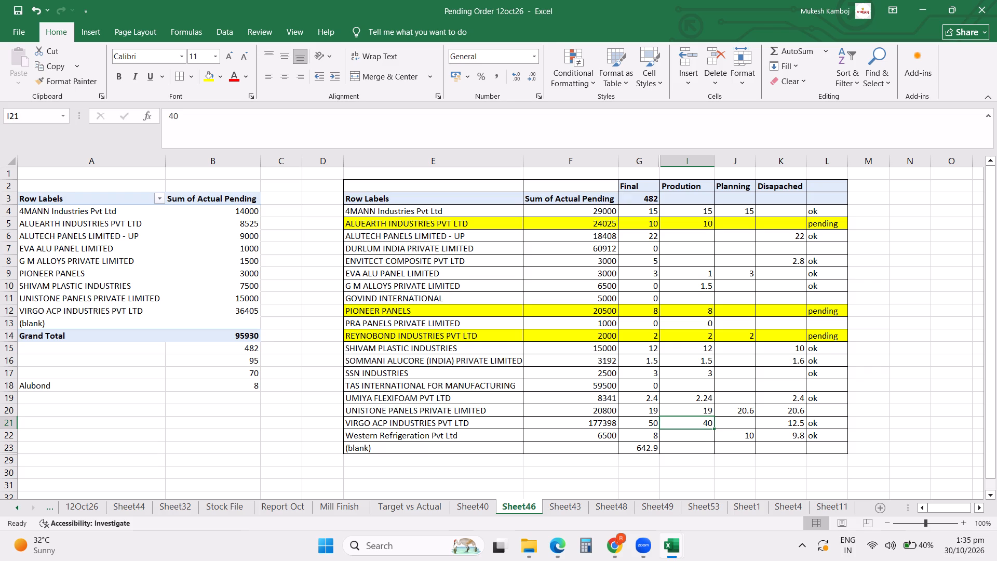
{"action": "key", "text": "Return"}
{"action": "key", "text": "8"}
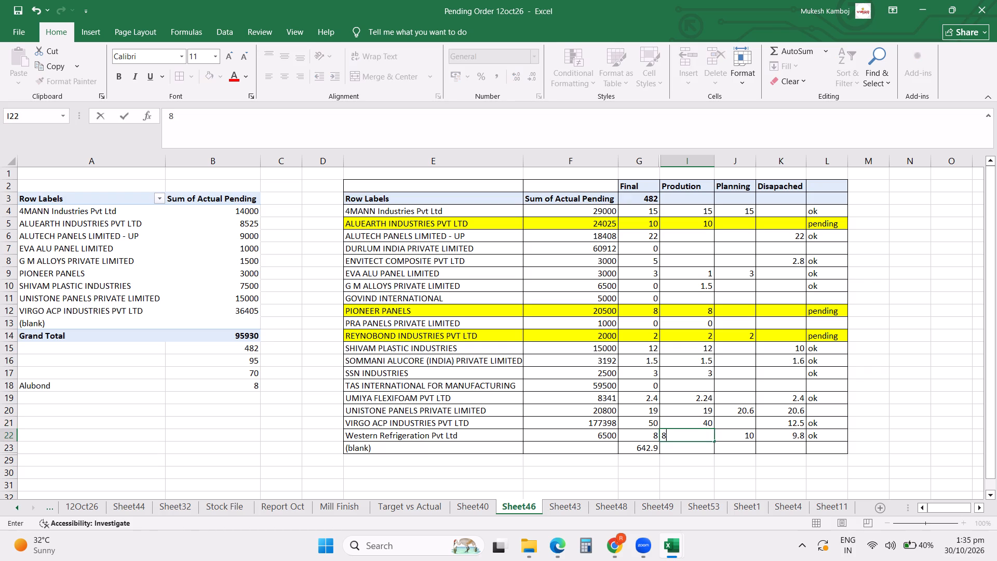
{"action": "key", "text": "Return"}
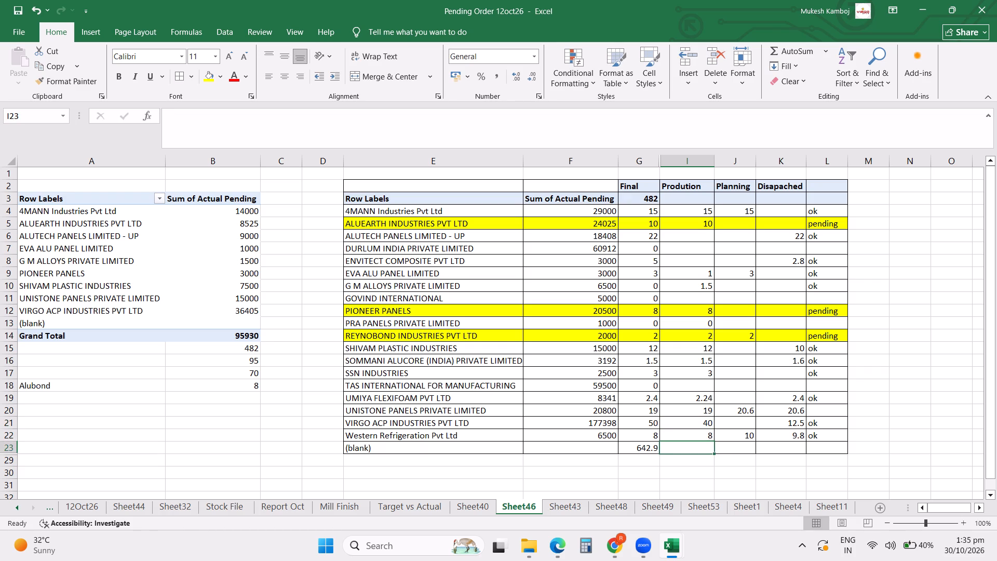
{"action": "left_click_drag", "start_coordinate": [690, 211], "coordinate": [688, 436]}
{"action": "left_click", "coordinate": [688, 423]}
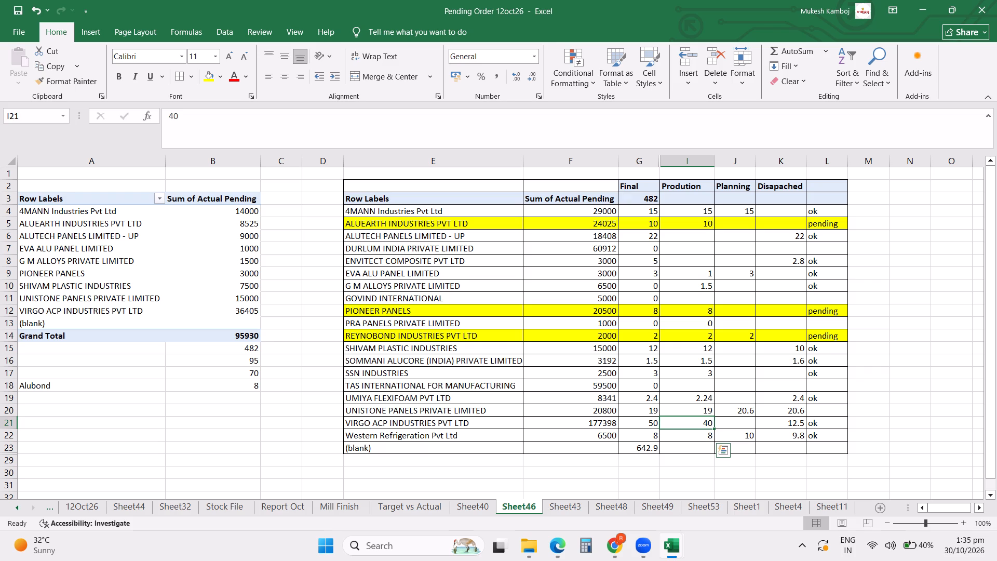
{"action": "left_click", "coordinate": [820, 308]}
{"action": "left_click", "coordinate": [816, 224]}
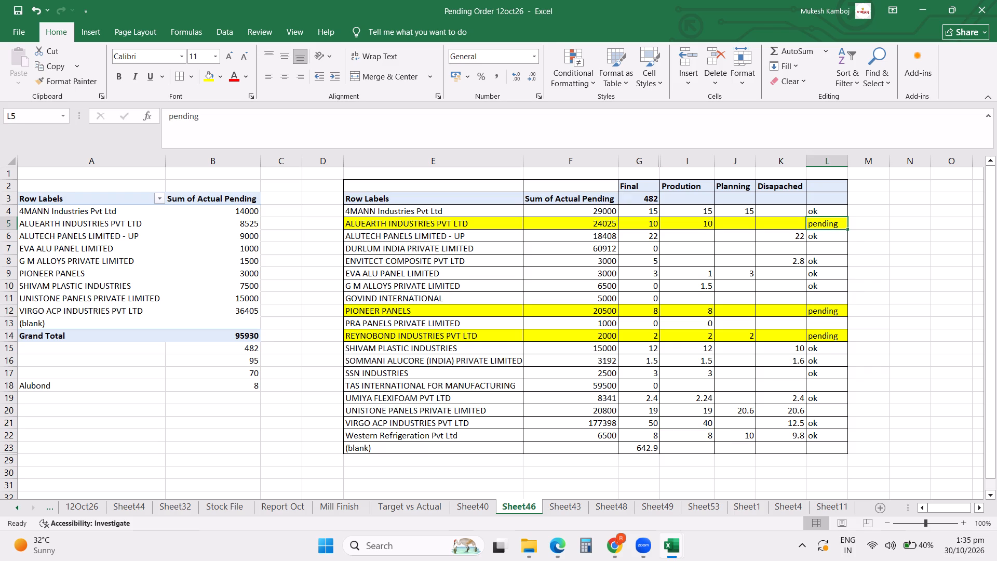
Highlight the SHIVAM PLASTIC INDUSTRIES row of the second summary in yellow from column E to column L.
{"action": "left_click_drag", "start_coordinate": [483, 350], "coordinate": [811, 352]}
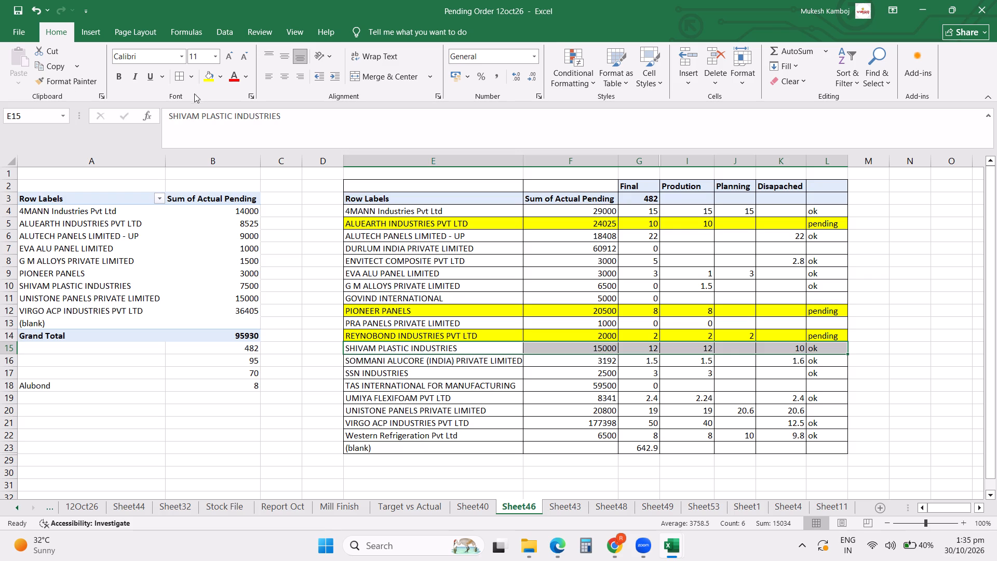
{"action": "left_click", "coordinate": [209, 79]}
{"action": "left_click", "coordinate": [680, 336]}
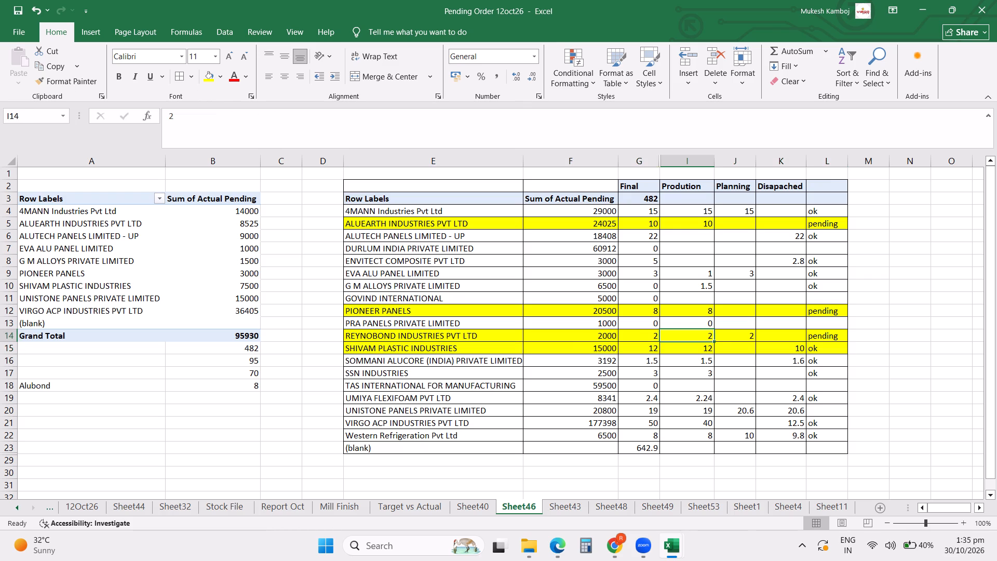
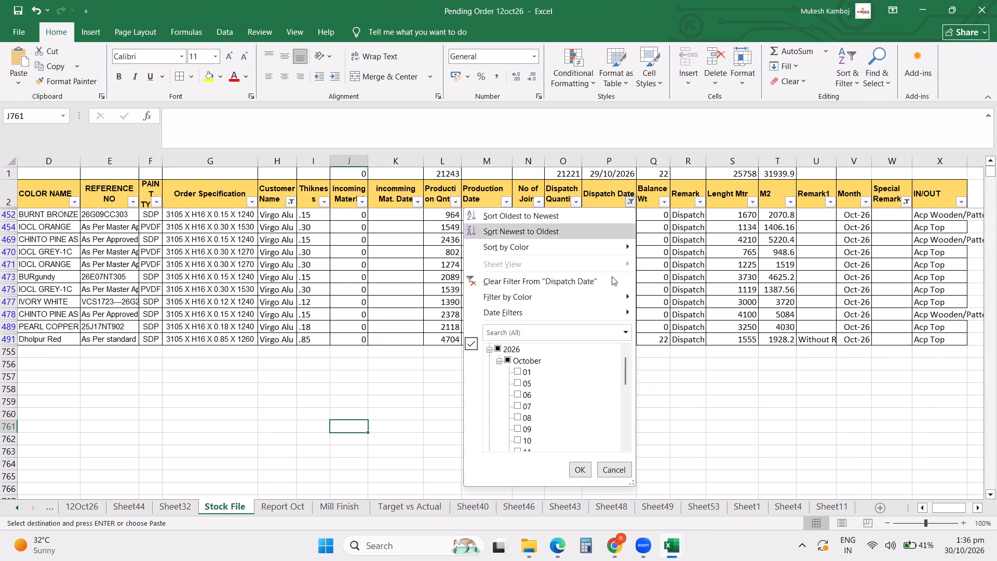
Change the Dispatch Date filter in the Stock File sheet to show only 28 and 29 October 2026.
{"action": "scroll", "coordinate": [527, 385], "scroll_direction": "down", "scroll_amount": 8}
{"action": "left_click", "coordinate": [528, 399]}
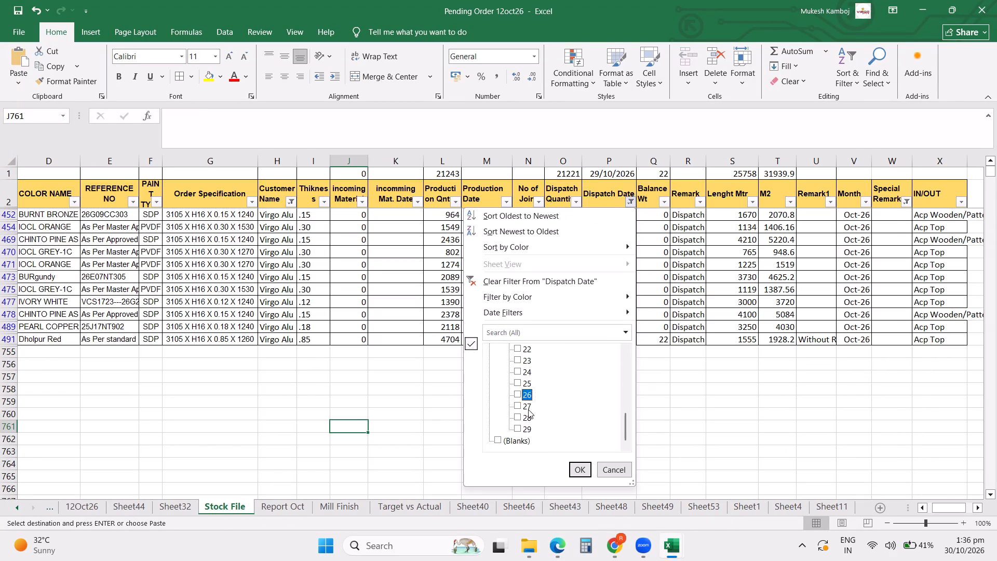
{"action": "left_click", "coordinate": [528, 415]}
{"action": "left_click", "coordinate": [528, 425]}
{"action": "left_click", "coordinate": [584, 468]}
Deselect all customers in the Customer Name filter of the Stock File sheet.
{"action": "scroll", "coordinate": [561, 383], "scroll_direction": "up", "scroll_amount": 2}
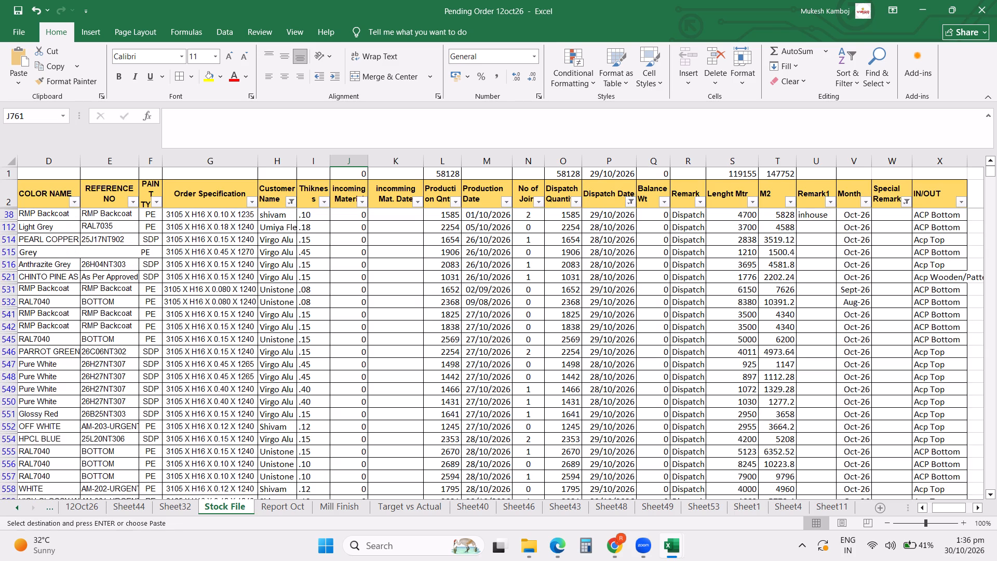
{"action": "scroll", "coordinate": [561, 383], "scroll_direction": "up", "scroll_amount": 17}
{"action": "left_click", "coordinate": [289, 201]}
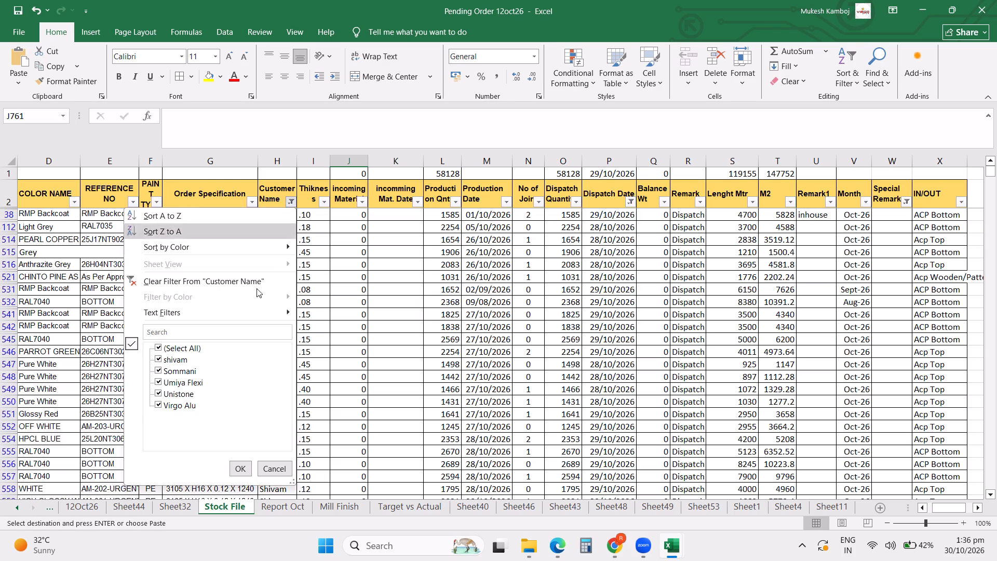
{"action": "triple_click", "coordinate": [172, 346]}
{"action": "double_click", "coordinate": [172, 346]}
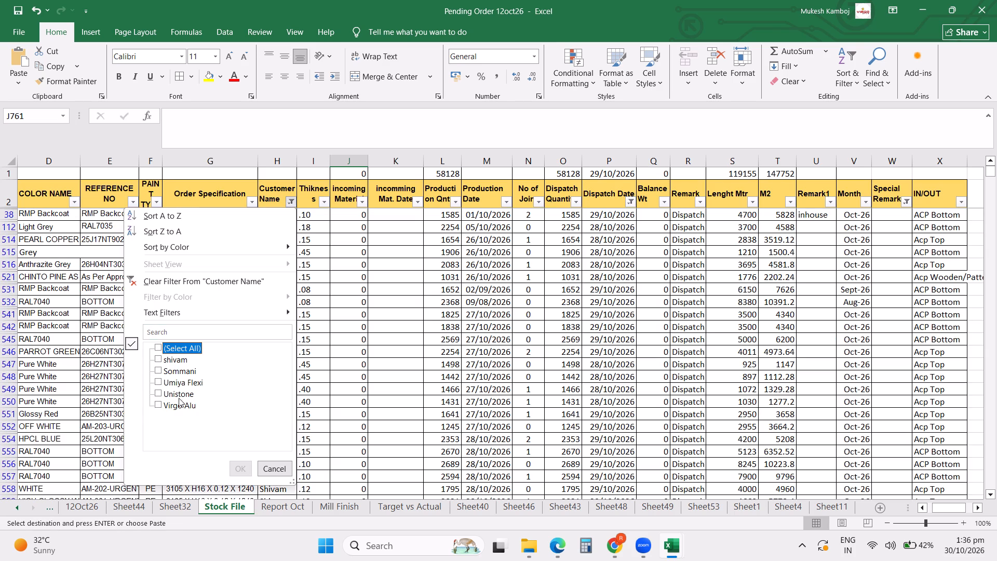
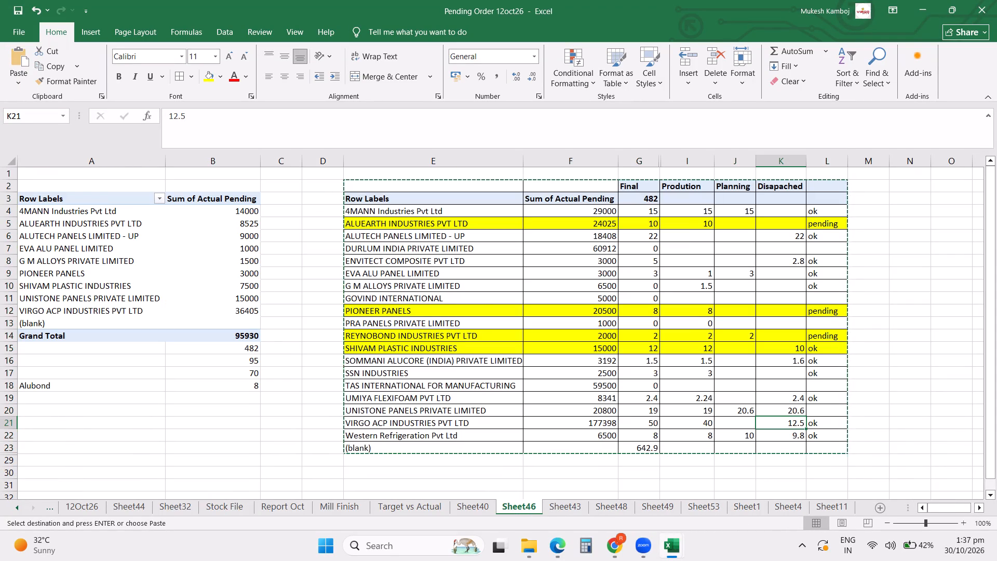
Set the Disapached figure for VIRGO ACP INDUSTRIES PVT LTD to 24.5 in the Sheet46 summary.
{"action": "type", "text": "24.5"}
{"action": "key", "text": "Return"}
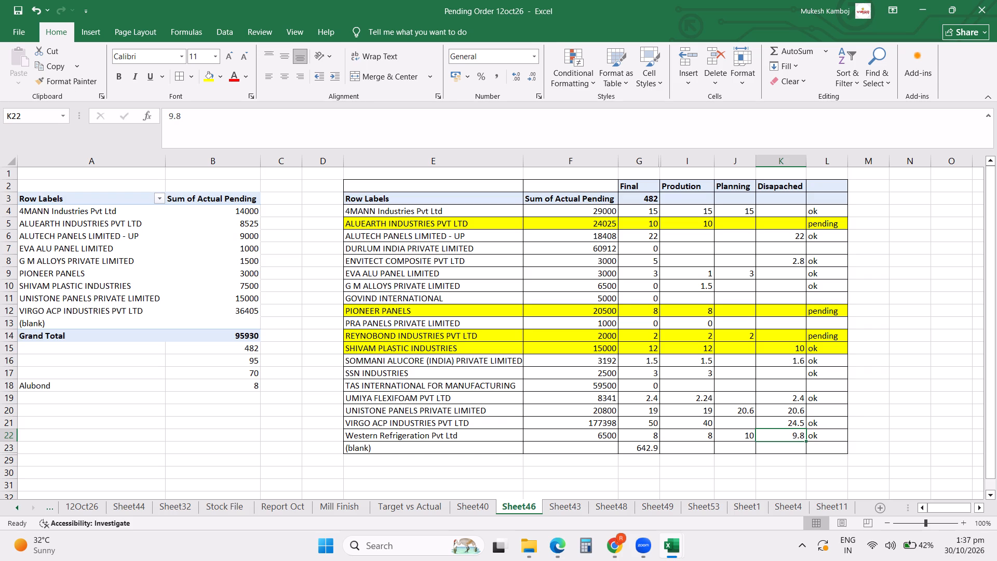
Replace the Final column's fixed total in cell G23 with an AutoSum of G3:G22.
{"action": "double_click", "coordinate": [643, 445]}
{"action": "left_click", "coordinate": [693, 462]}
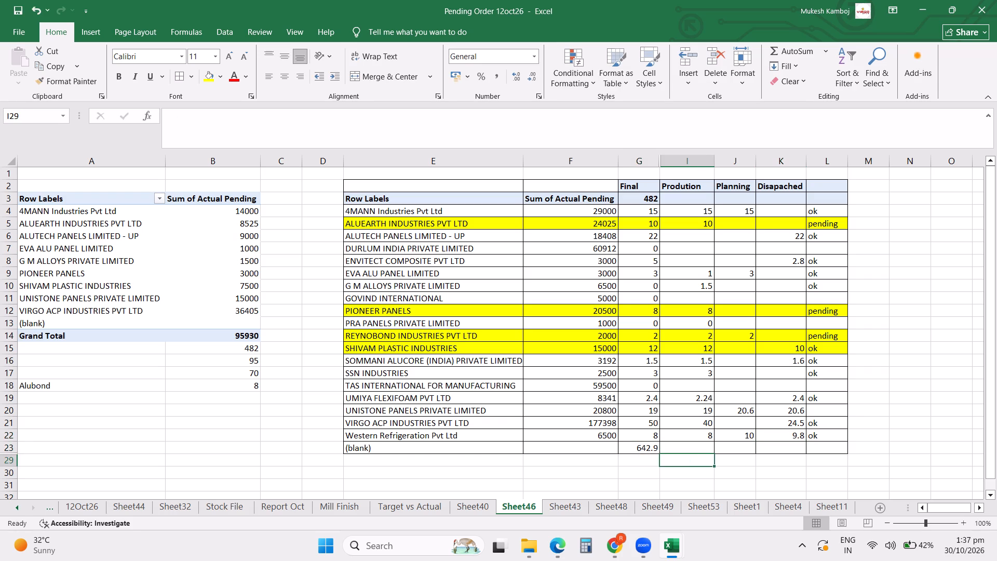
{"action": "double_click", "coordinate": [643, 449]}
{"action": "left_click", "coordinate": [689, 454]}
{"action": "double_click", "coordinate": [645, 448]}
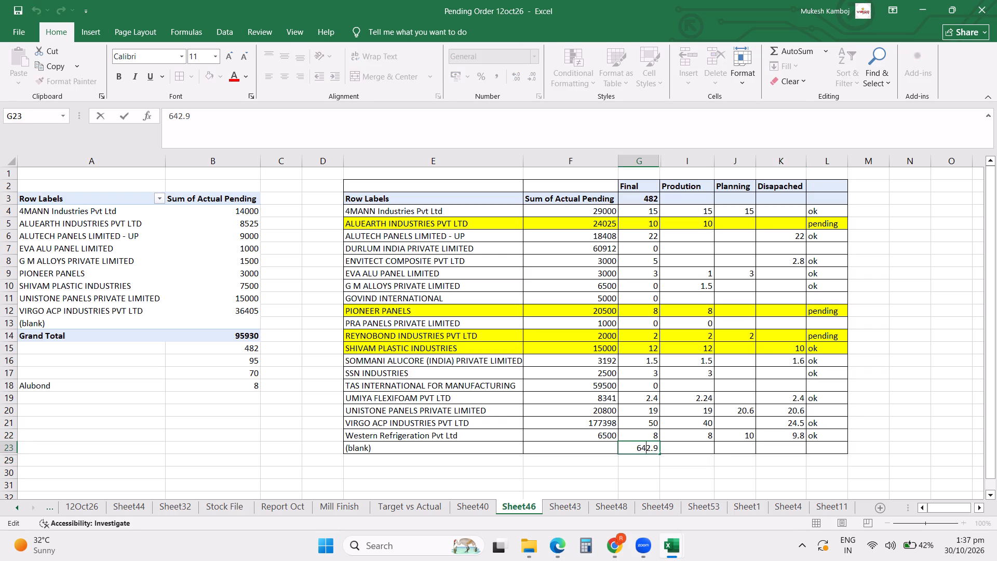
{"action": "left_click", "coordinate": [690, 452]}
{"action": "left_click", "coordinate": [652, 444]}
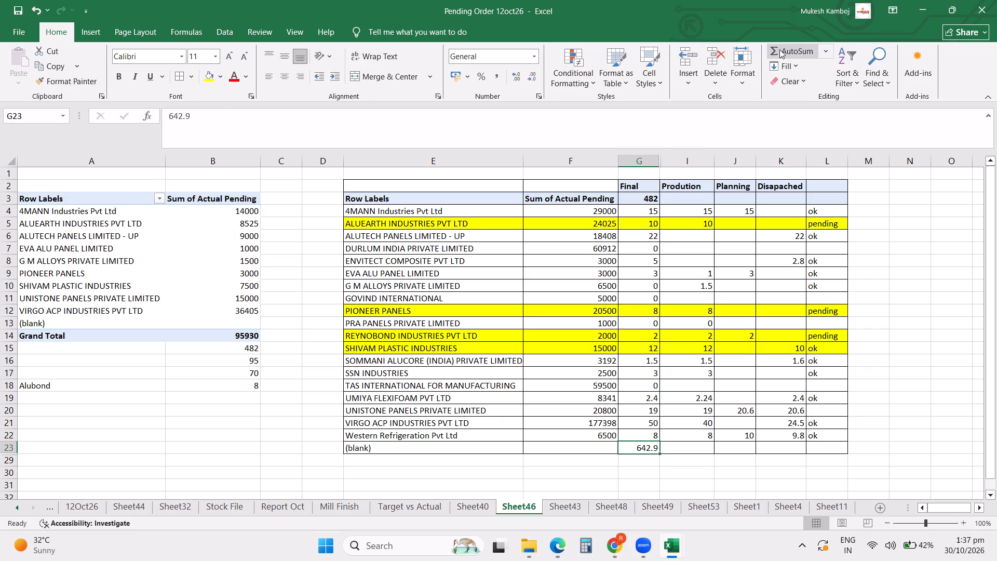
{"action": "left_click", "coordinate": [776, 49]}
{"action": "key", "text": "Return"}
{"action": "key", "text": "Up"}
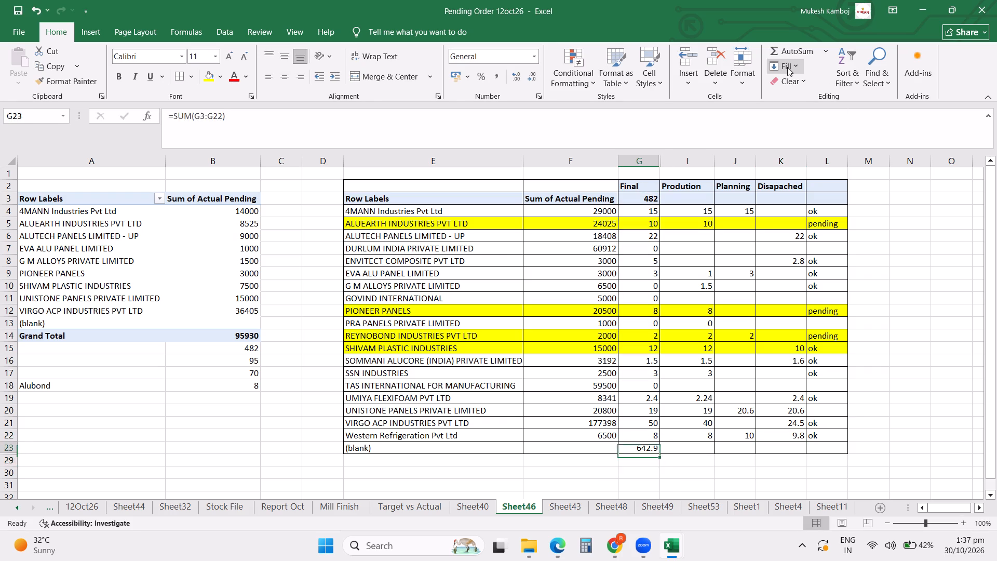
Copy the Final column's sum formula across row 23 to the Prodution, Planning and Disapached columns.
{"action": "key", "text": "ctrl+c"}
{"action": "key", "text": "Right"}
{"action": "key", "text": "ctrl+v"}
{"action": "key", "text": "Right"}
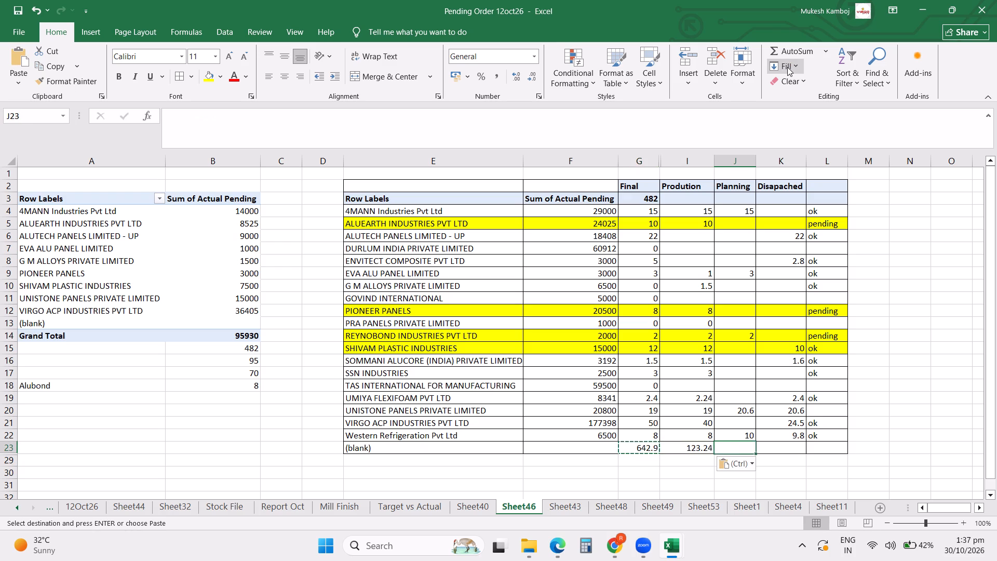
{"action": "key", "text": "ctrl+v"}
{"action": "key", "text": "Right"}
{"action": "key", "text": "ctrl+v"}
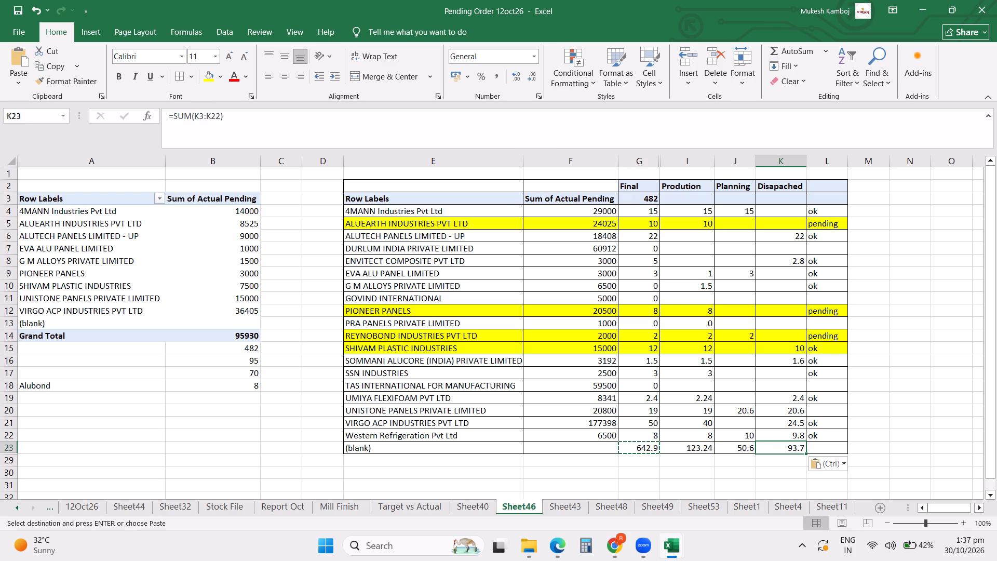
Check the sum of the Final column's customer figures in G4:G22, excluding the header value.
{"action": "left_click_drag", "start_coordinate": [634, 212], "coordinate": [636, 440]}
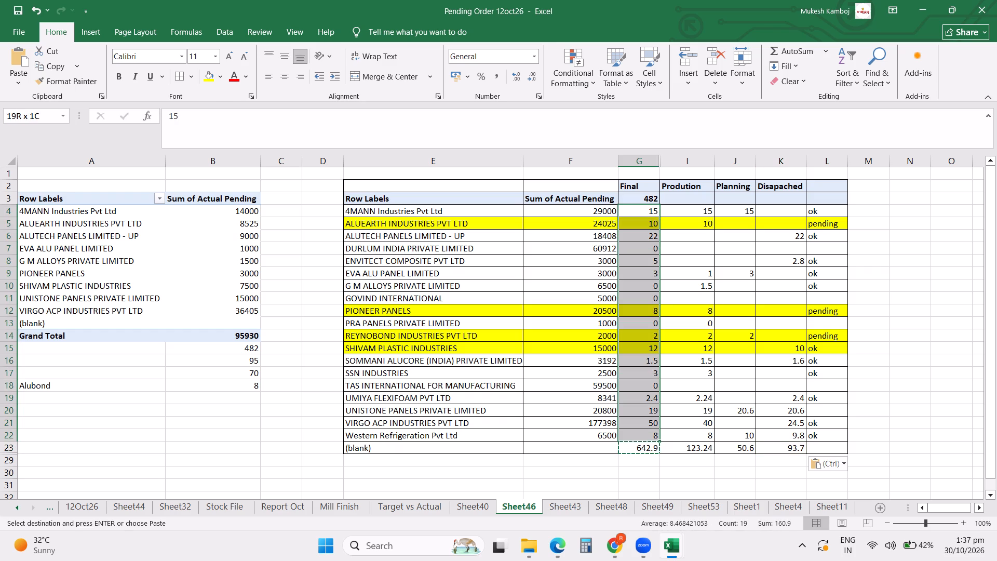
{"action": "left_click_drag", "start_coordinate": [636, 440], "coordinate": [636, 440]}
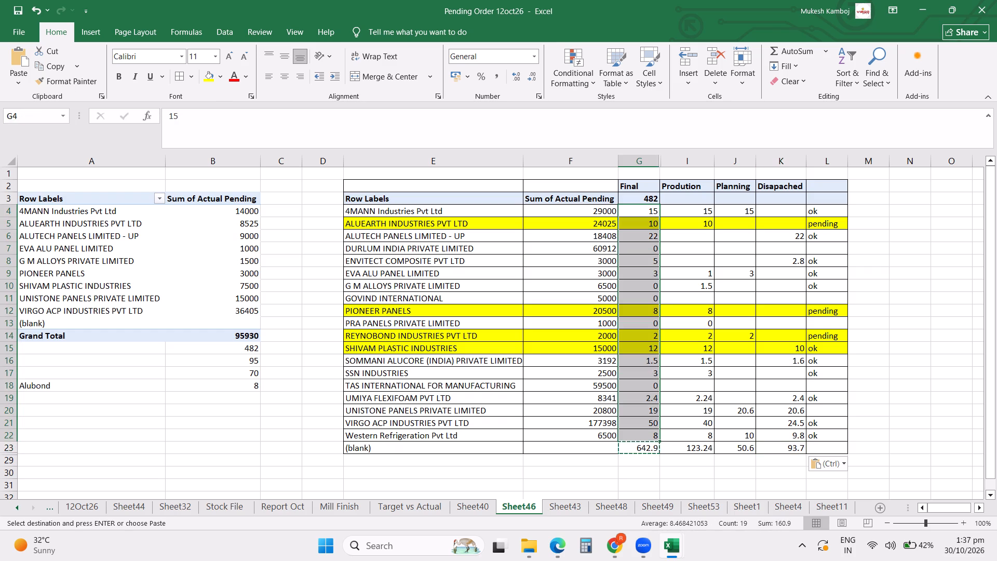
{"action": "left_click", "coordinate": [836, 420]}
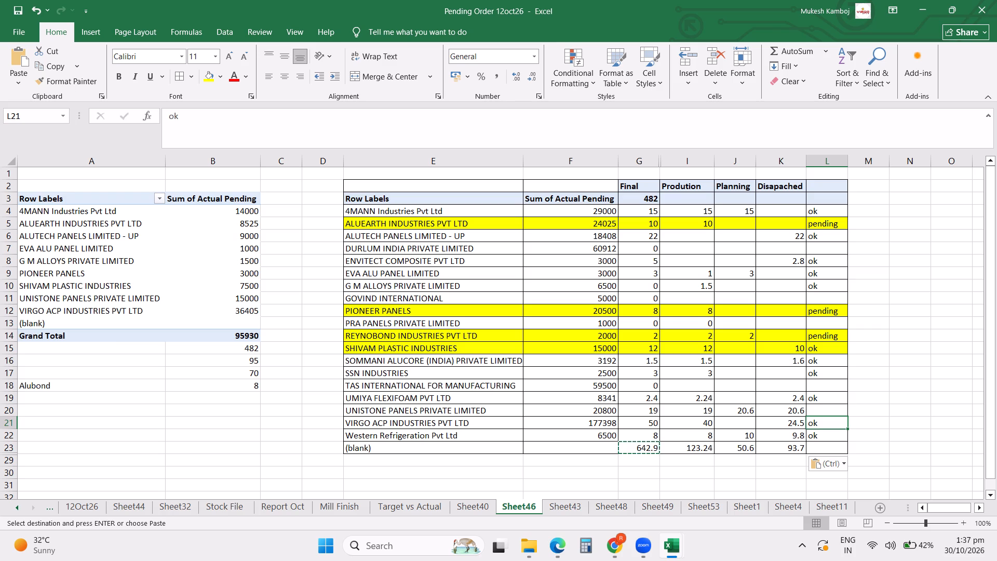
Save the pending order workbook.
{"action": "key", "text": "ctrl+s"}
Copy the whole customer summary table, range E2:L23, including its headers and totals row.
{"action": "left_click_drag", "start_coordinate": [457, 330], "coordinate": [482, 191]}
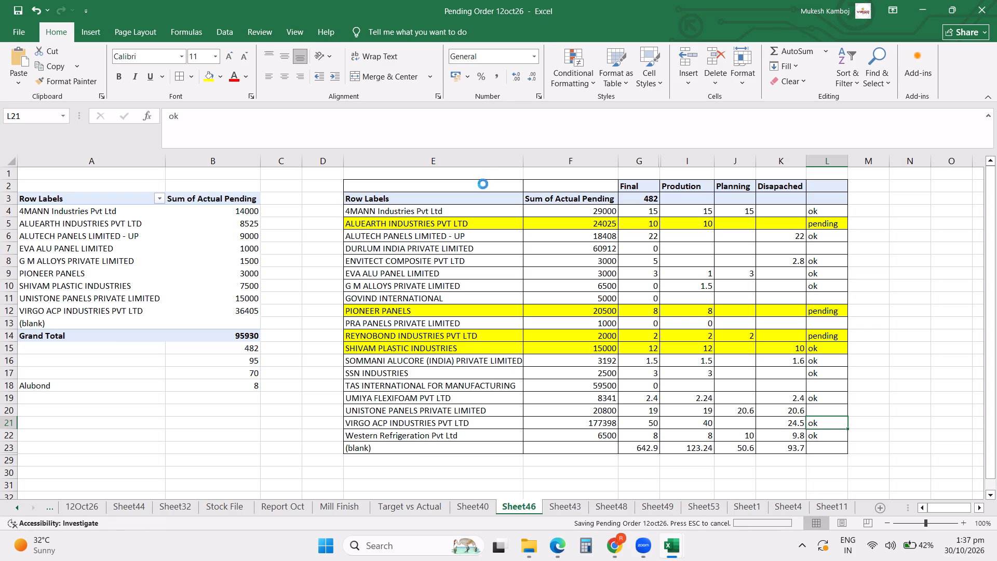
{"action": "left_click", "coordinate": [481, 179]}
{"action": "left_click_drag", "start_coordinate": [485, 182], "coordinate": [573, 179]}
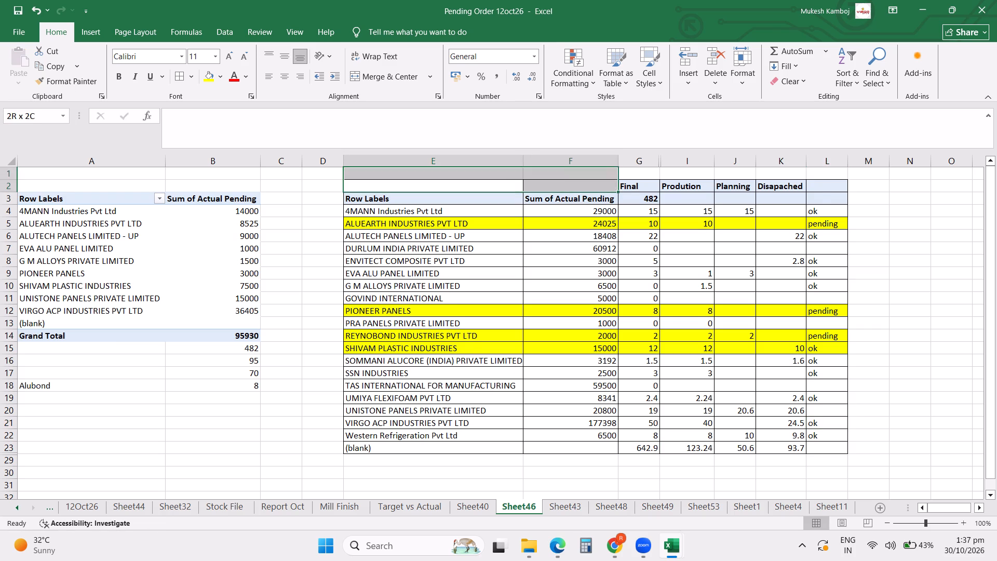
{"action": "left_click_drag", "start_coordinate": [573, 179], "coordinate": [766, 183]}
{"action": "left_click_drag", "start_coordinate": [498, 184], "coordinate": [781, 193]}
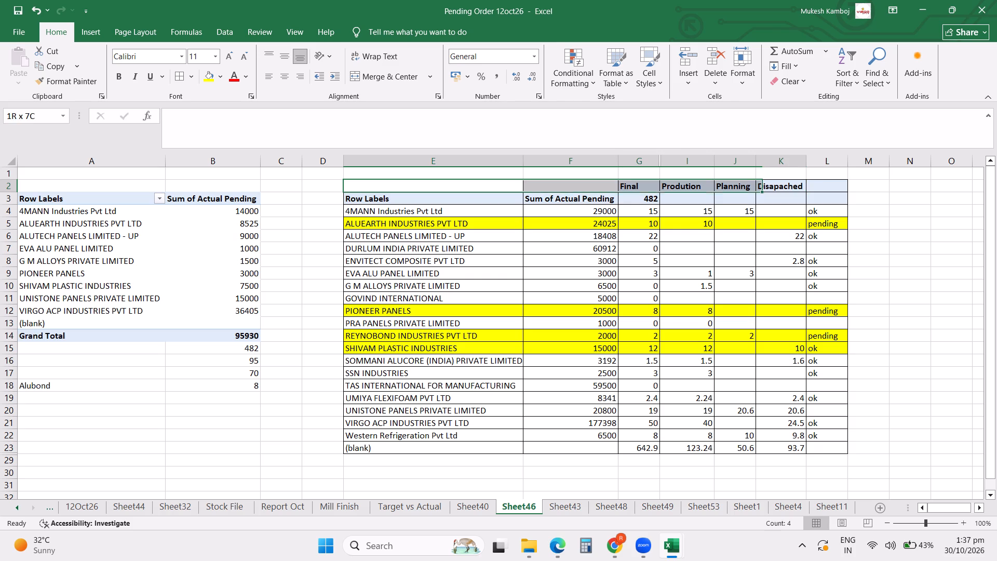
{"action": "left_click_drag", "start_coordinate": [781, 193], "coordinate": [822, 453]}
{"action": "key", "text": "ctrl+c"}
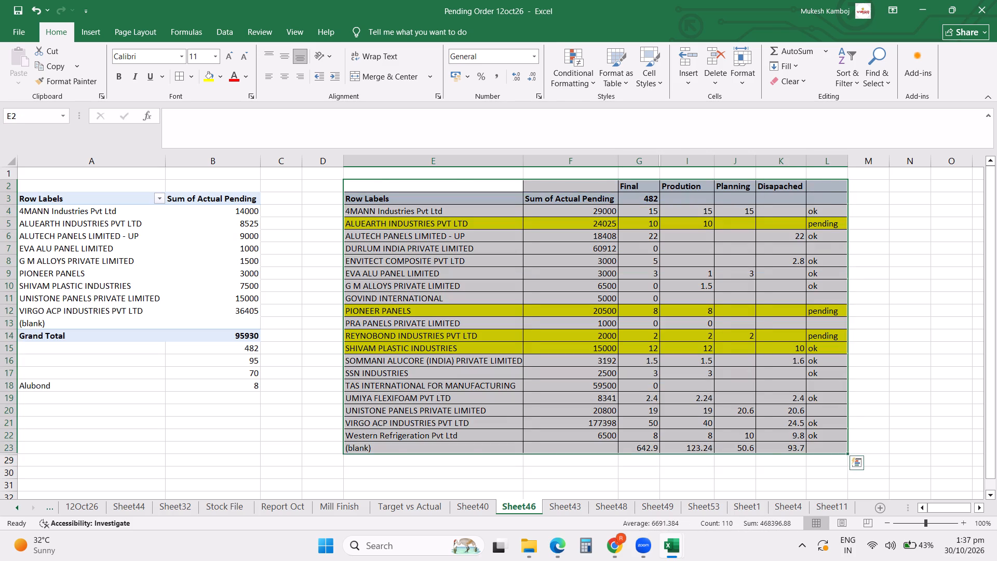